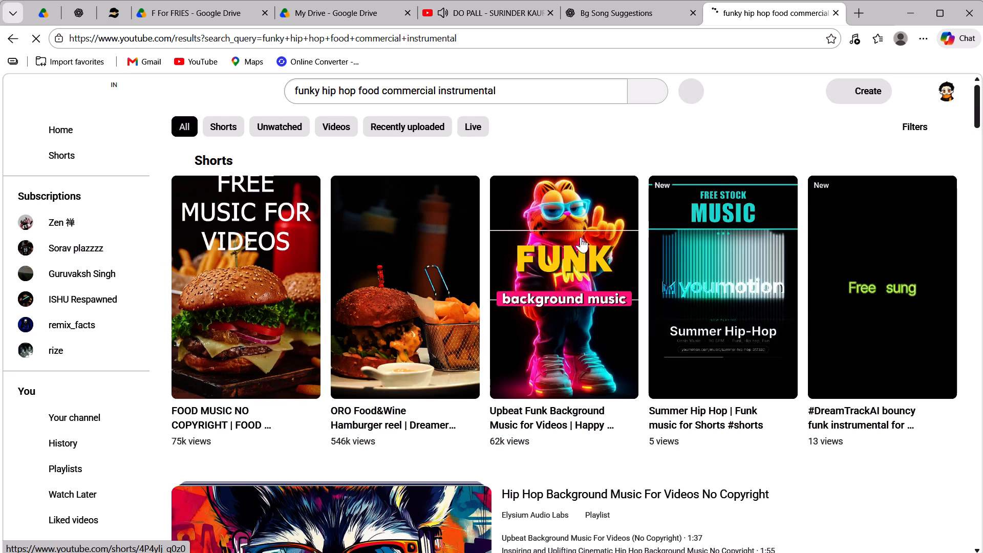
scroll(574, 256, "down", 3)
left_click(453, 324)
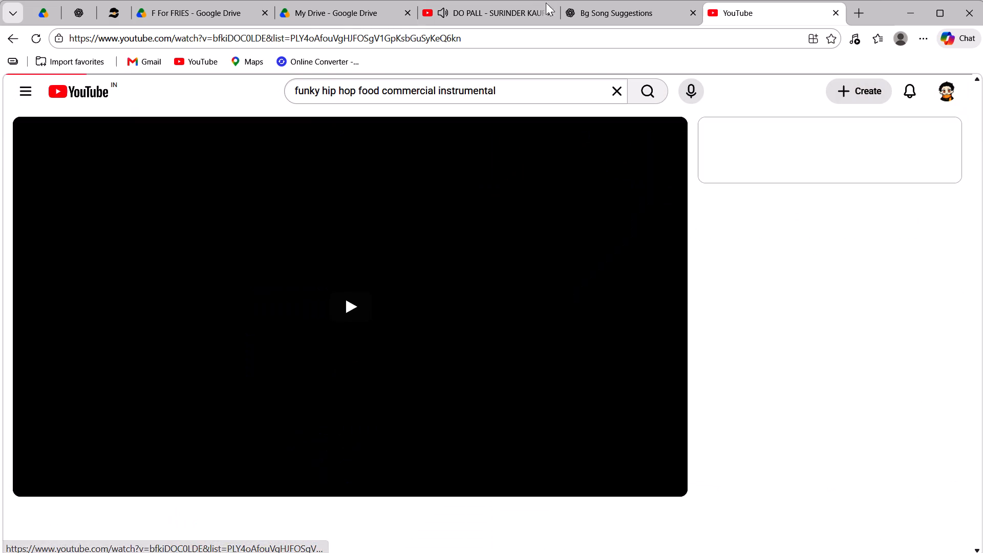
Close the browser tab playing the DO PALL song.
left_click(550, 12)
Get past the ads and preview Upbeat Background Music For Videos from 0:16 and from 0:05.
left_click_drag(392, 398, 397, 391)
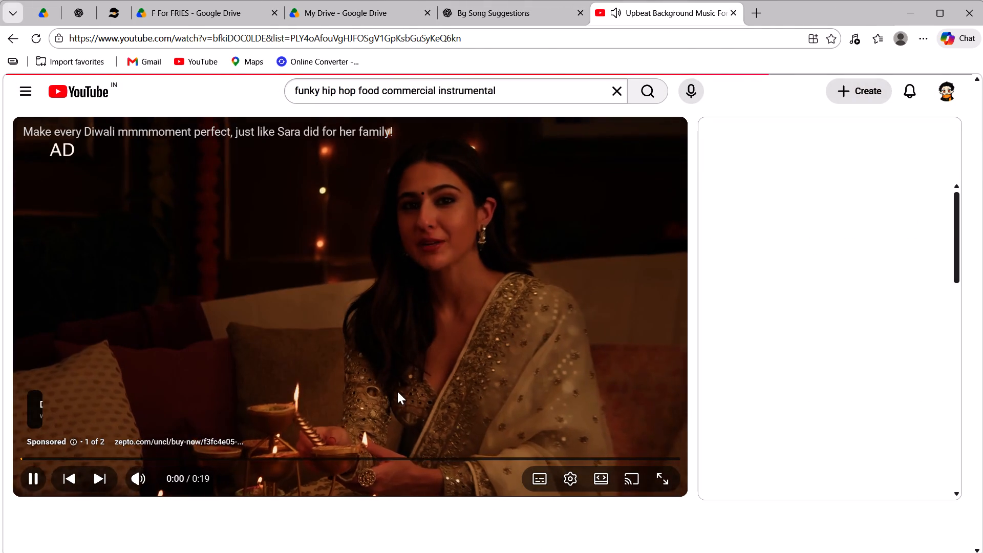
left_click_drag(397, 391, 398, 387)
left_click(345, 413)
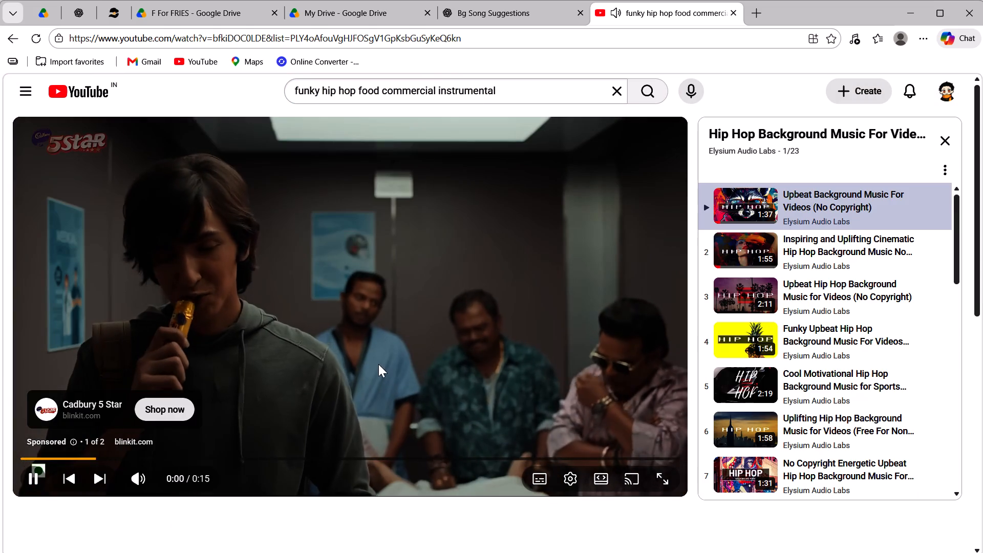
left_click_drag(378, 364, 384, 358)
left_click(394, 351)
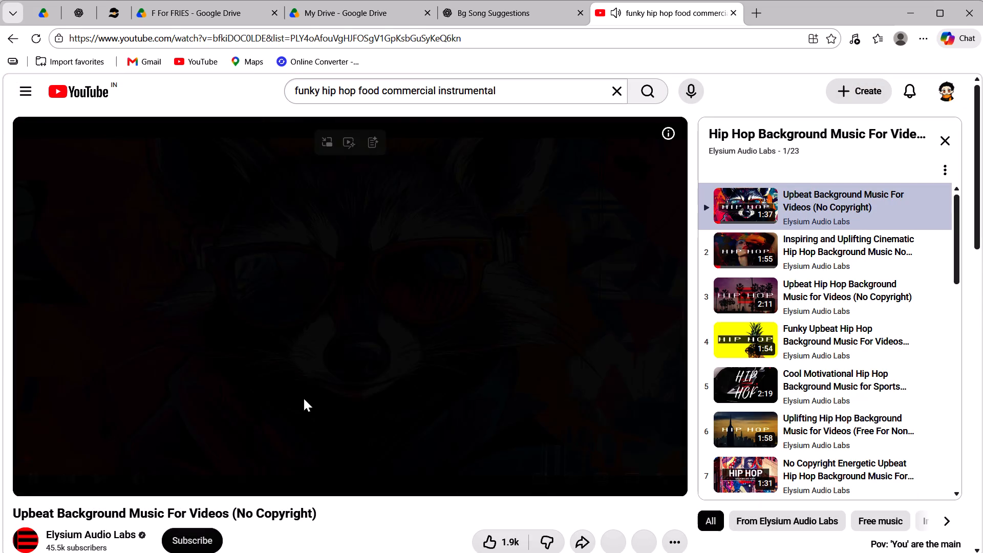
left_click(137, 455)
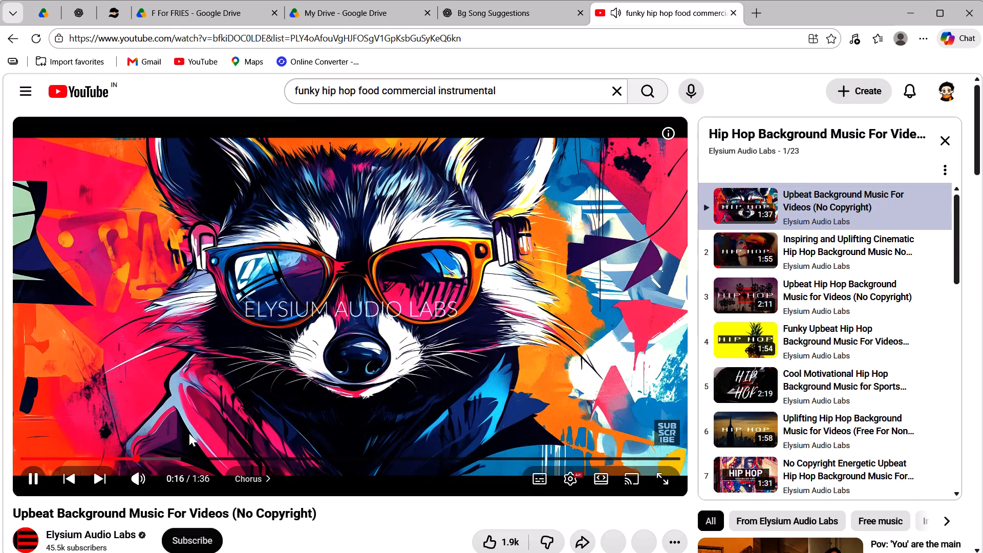
left_click(58, 456)
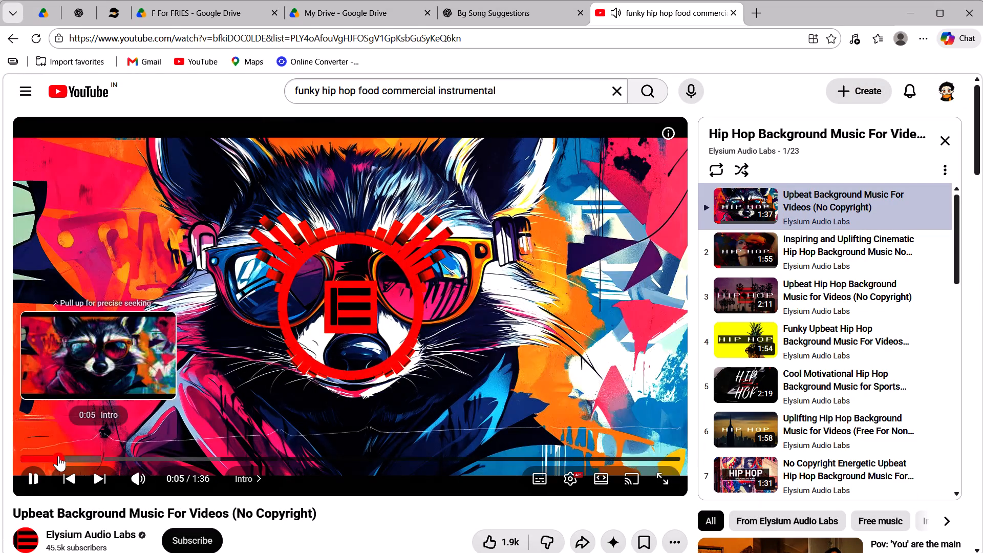
Copy the share link of Upbeat Background Music For Videos and use it in OGMP3 to download the track as an MP3.
left_click(574, 540)
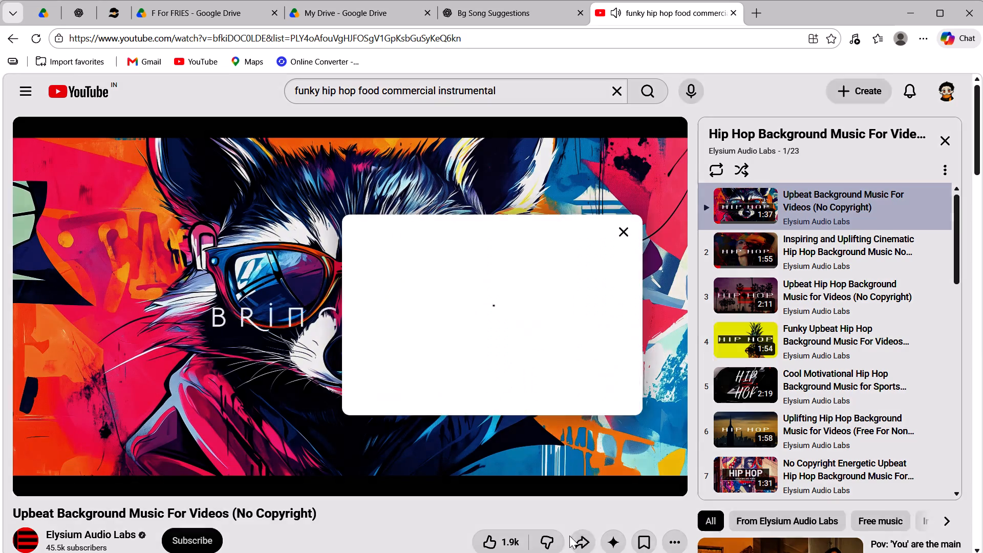
left_click(591, 388)
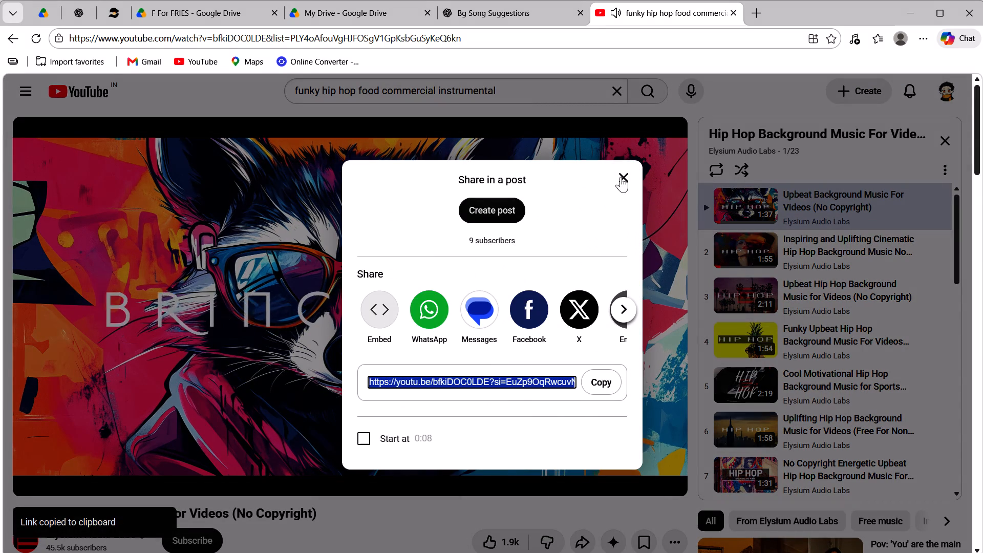
left_click(619, 177)
left_click(122, 8)
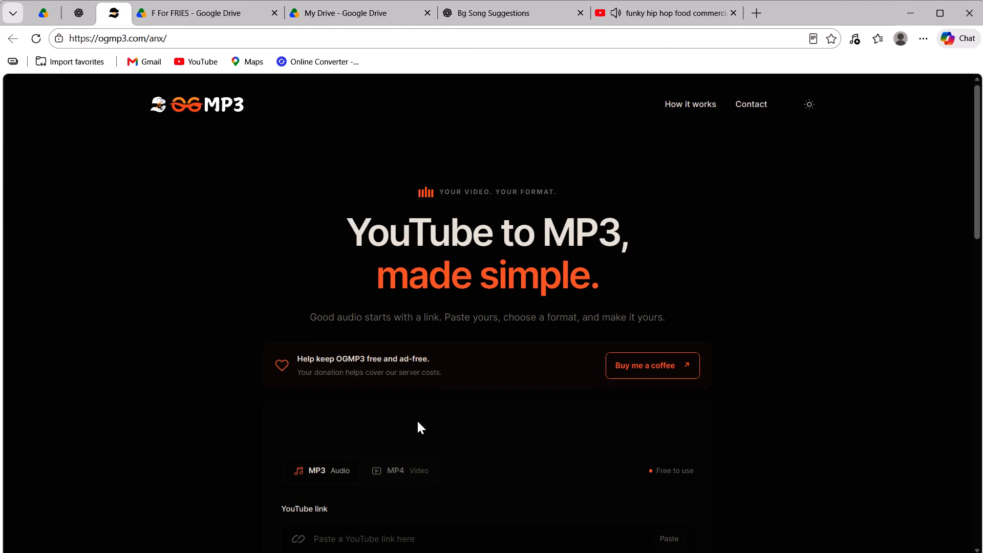
left_click(364, 535)
key("ctrl+v")
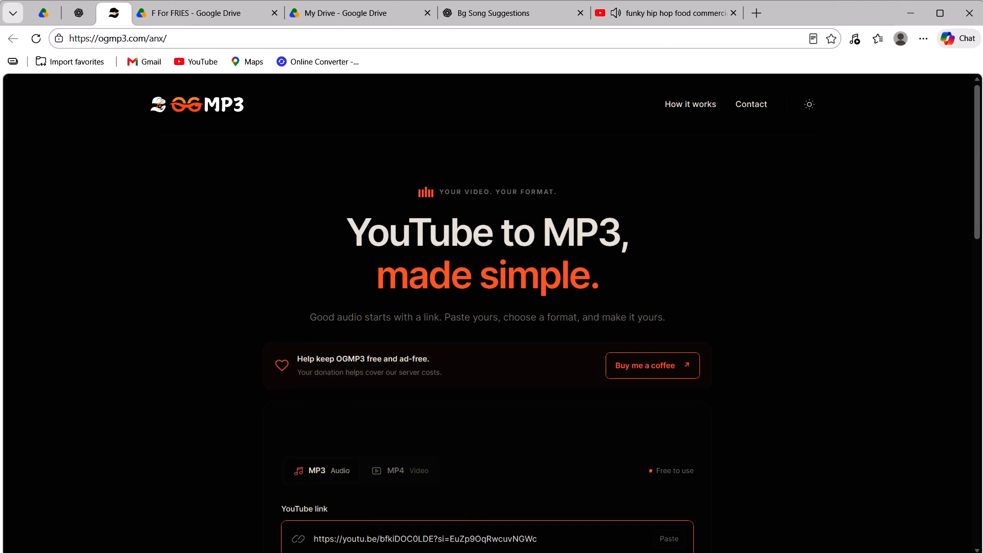
key("Return")
scroll(382, 436, "down", 2)
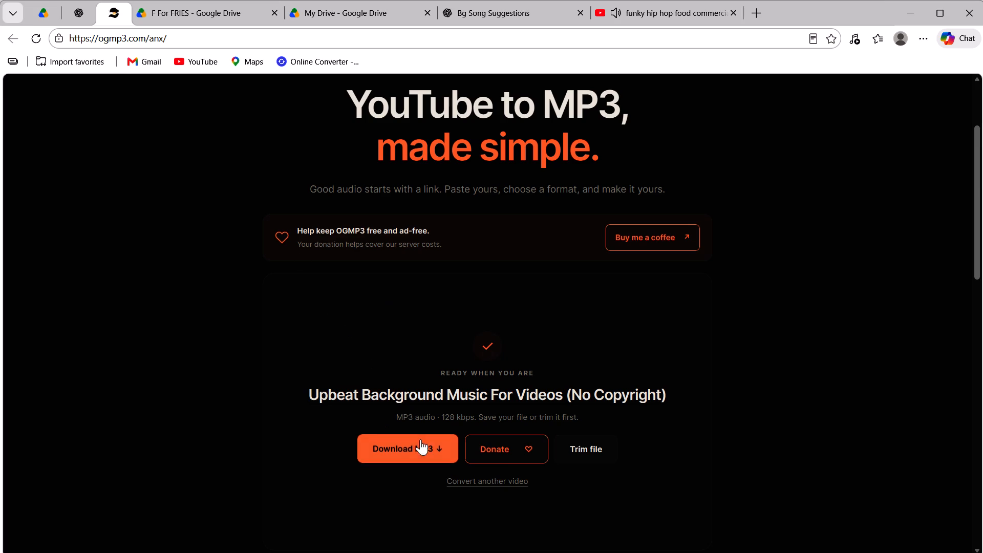
left_click(420, 439)
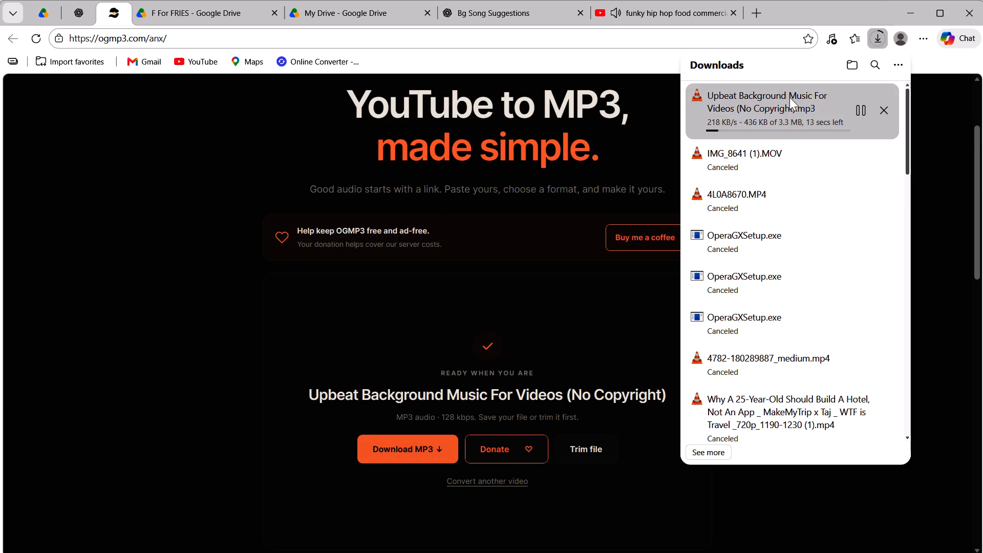
Bring the downloaded Upbeat Background Music MP3 into the Comp 1 timeline in After Effects and save the project.
left_click_drag(778, 96, 660, 237)
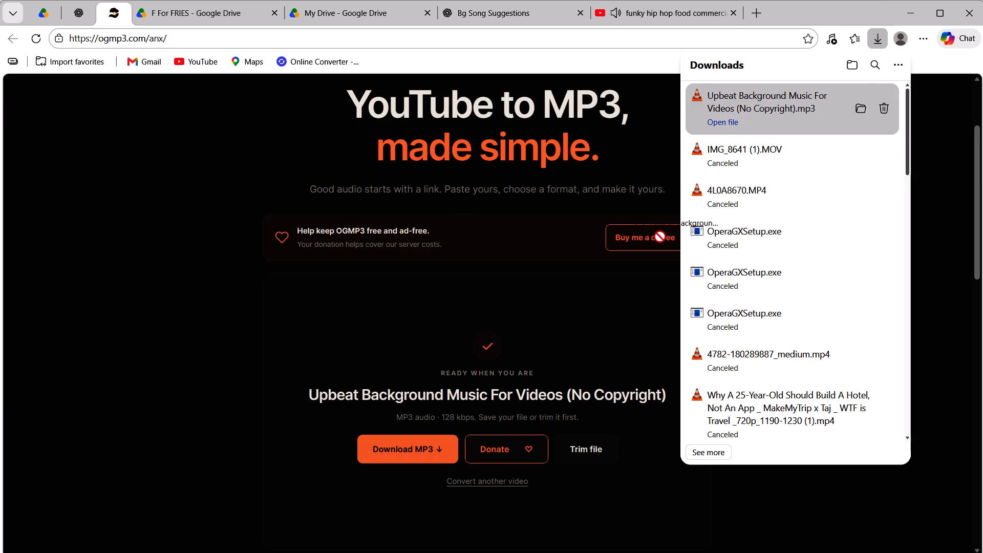
left_click_drag(660, 237, 588, 495)
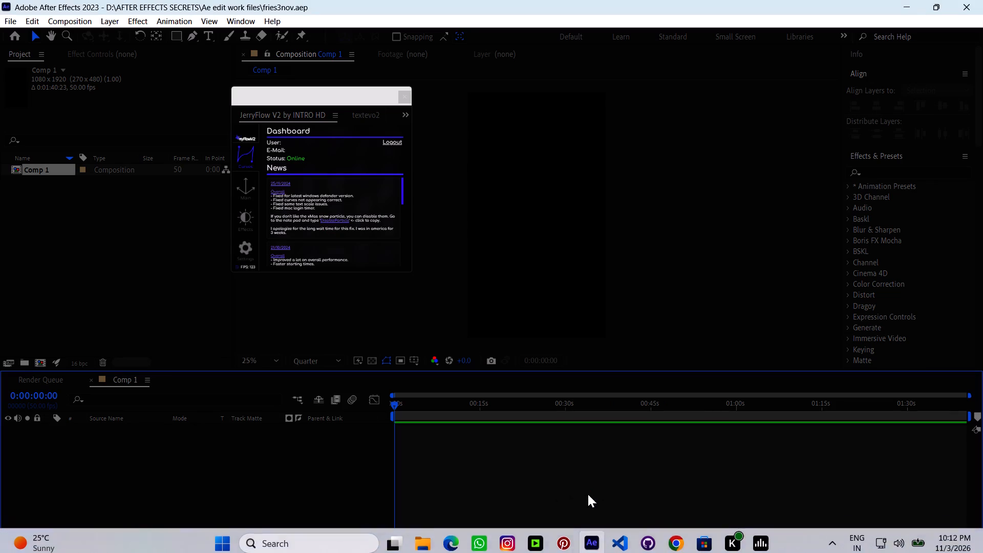
key("ctrl+s")
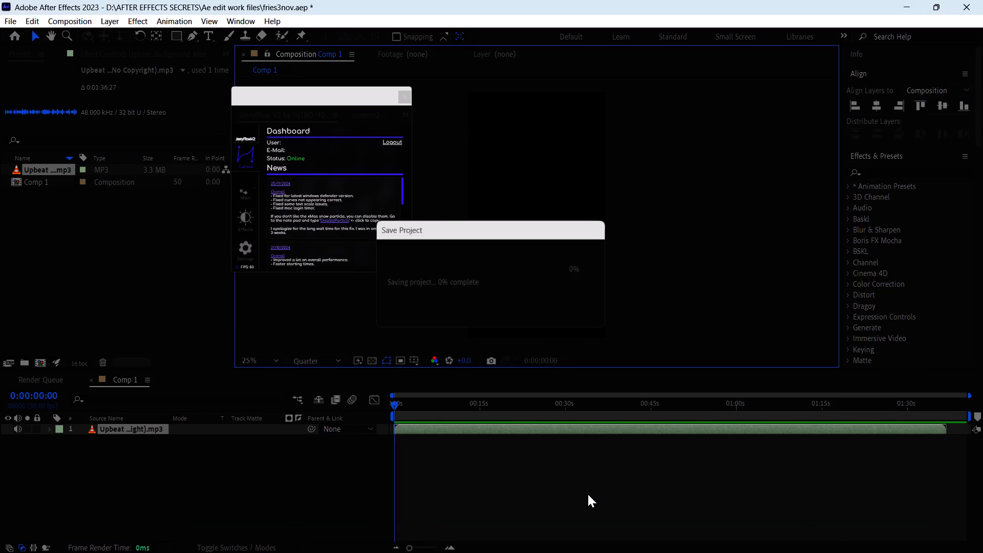
left_click(905, 7)
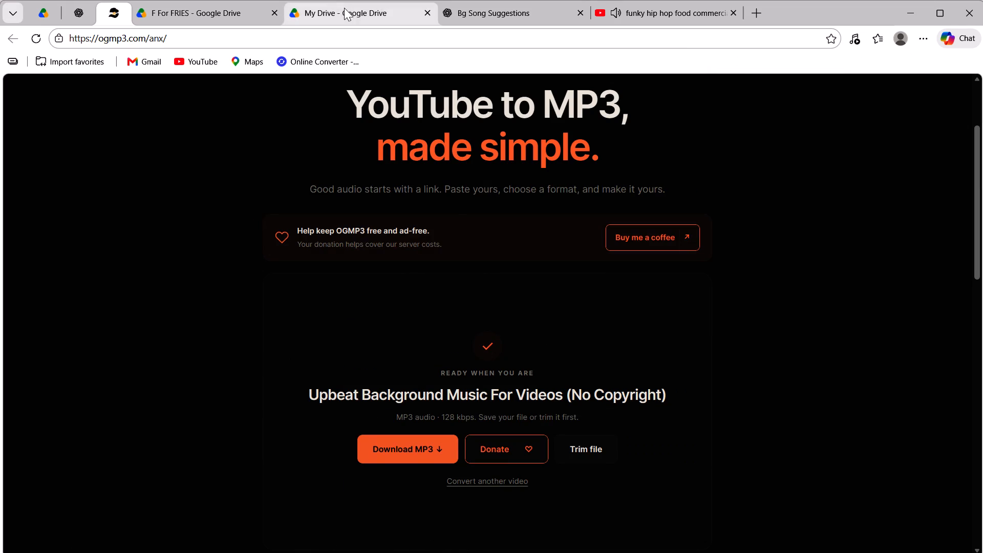
Return to the YouTube video in Edge and pause its playback.
left_click(647, 19)
left_click(552, 234)
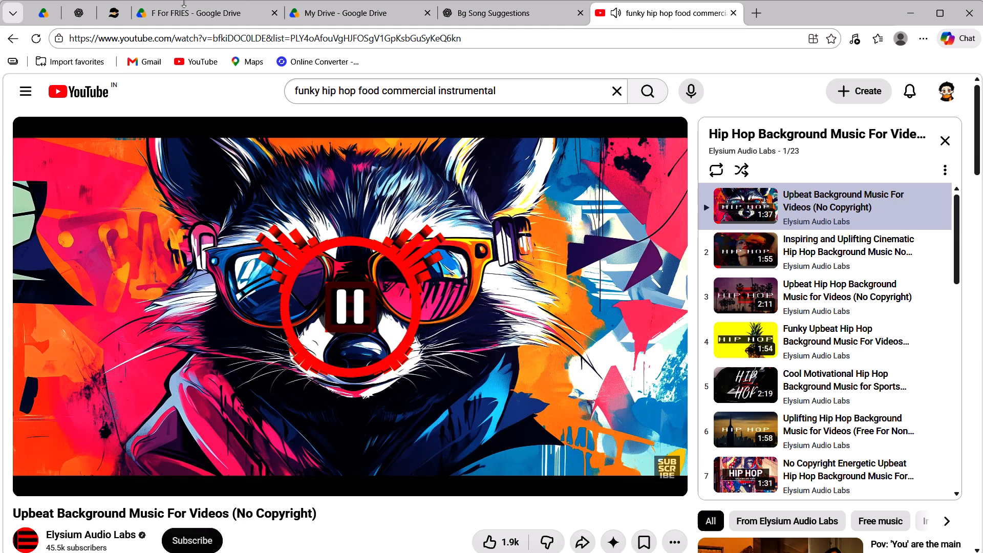
Open the F For FRIES folder in Google Drive and switch its file list to grid view.
left_click(196, 11)
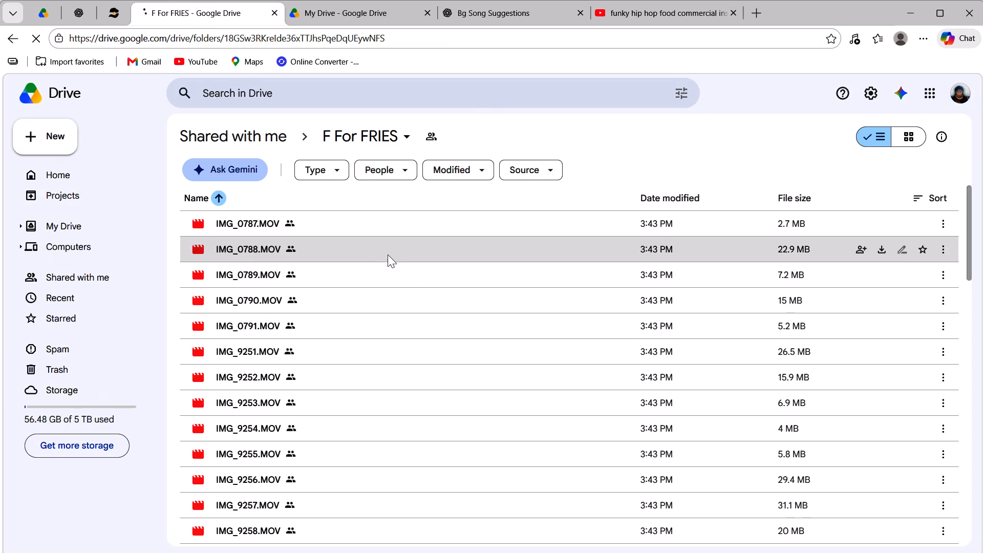
left_click(915, 139)
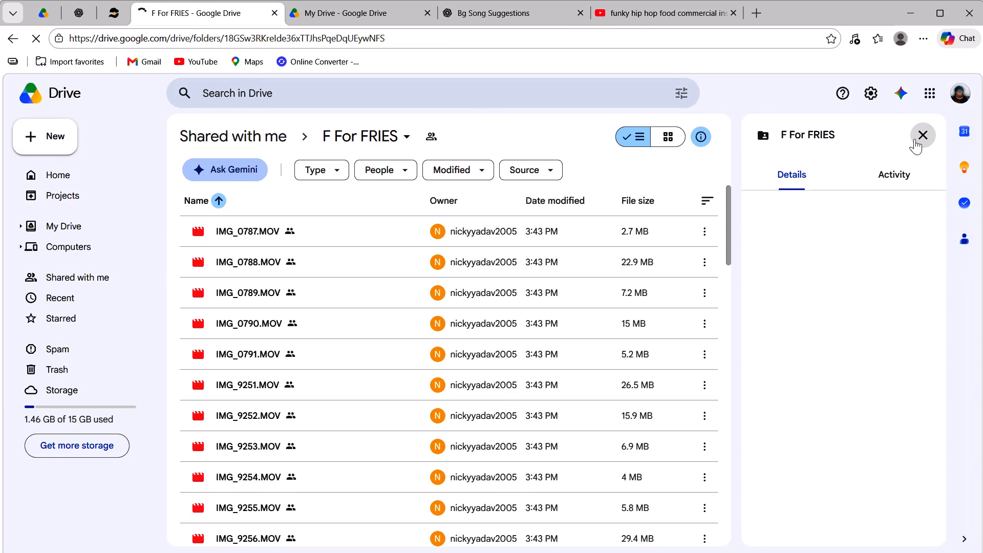
left_click(929, 135)
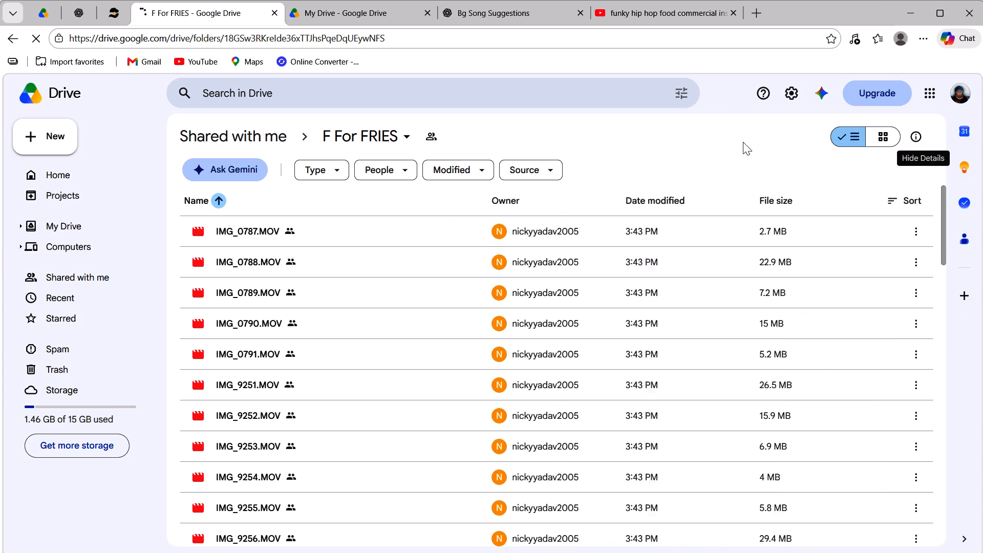
left_click(880, 133)
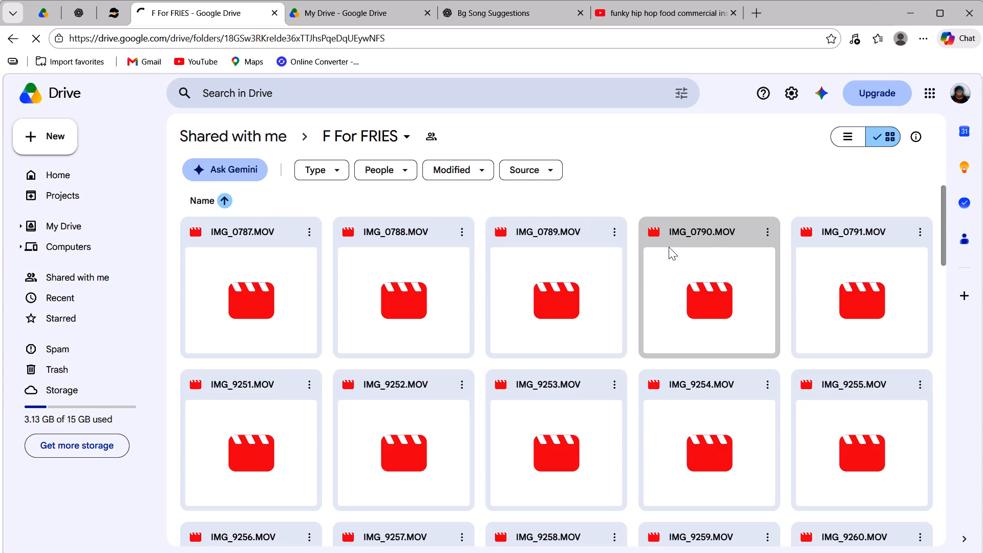
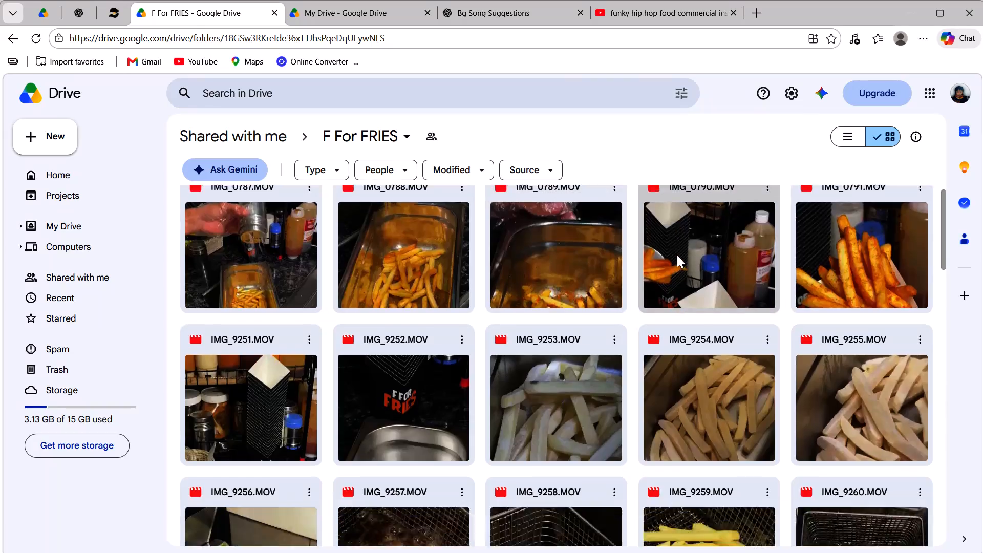
Look through the video clips and photos in the F For FRIES folder to review the available footage.
scroll(678, 252, "down", 4)
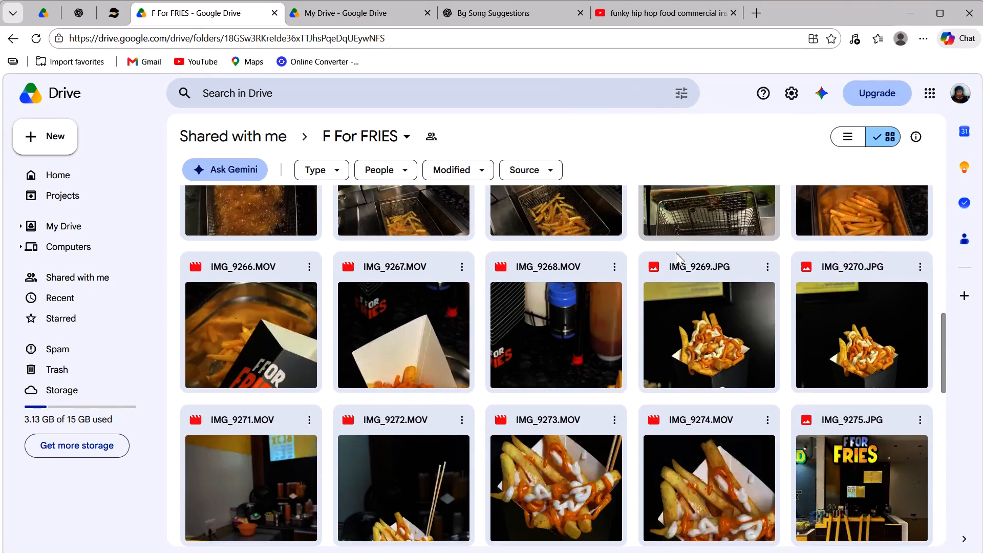
scroll(676, 252, "down", 16)
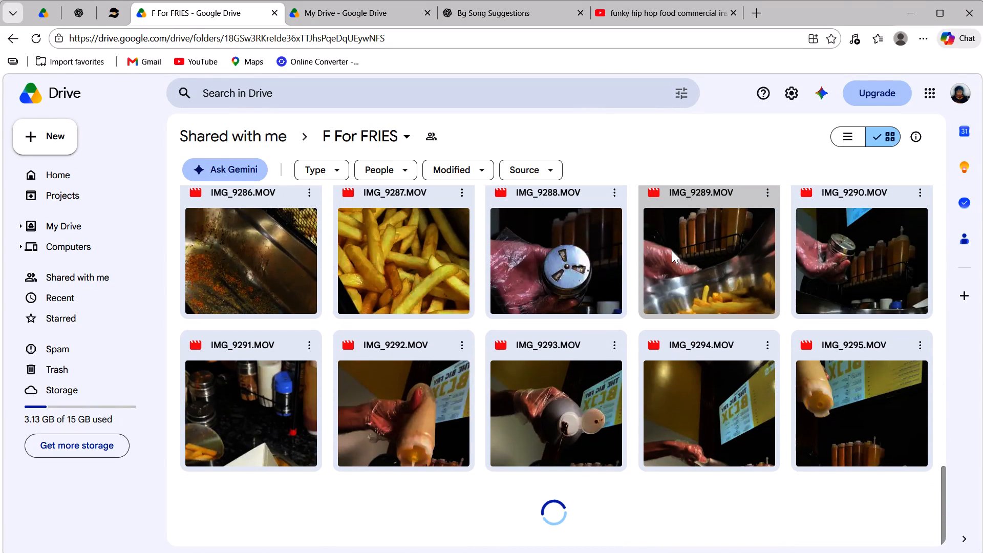
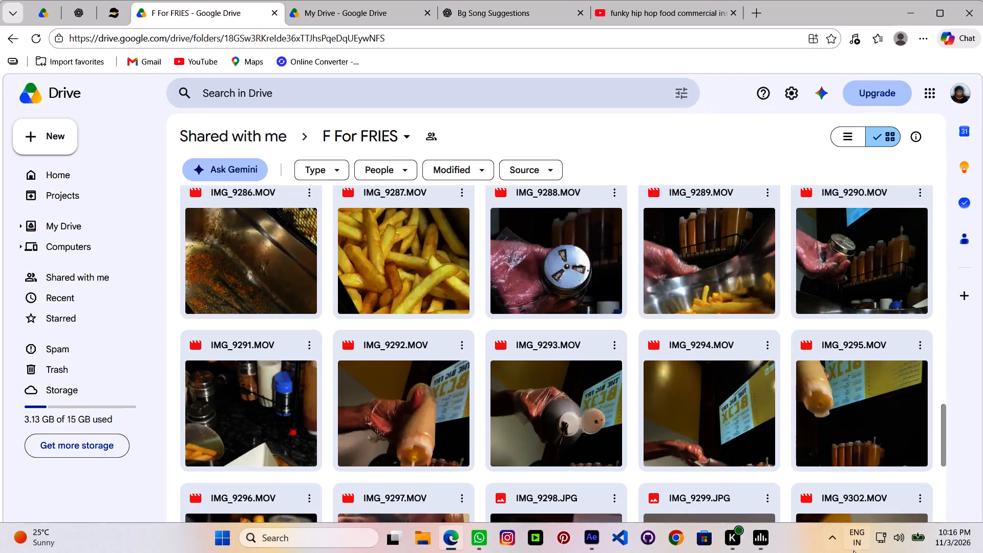
Turn on the computer's mobile hotspot from the Windows quick settings and go to its settings.
left_click(914, 543)
scroll(887, 296, "down", 4)
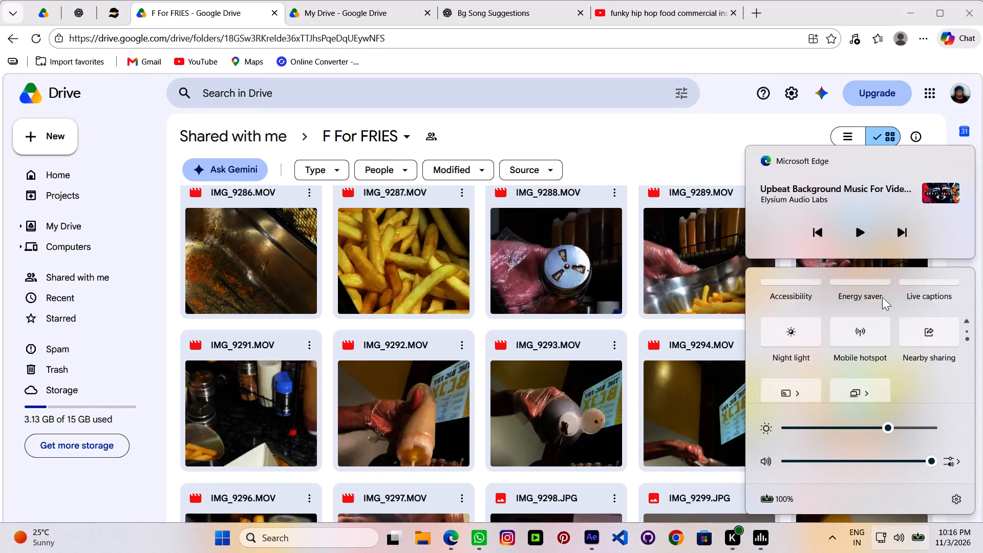
left_click(867, 300)
right_click(867, 300)
left_click(885, 312)
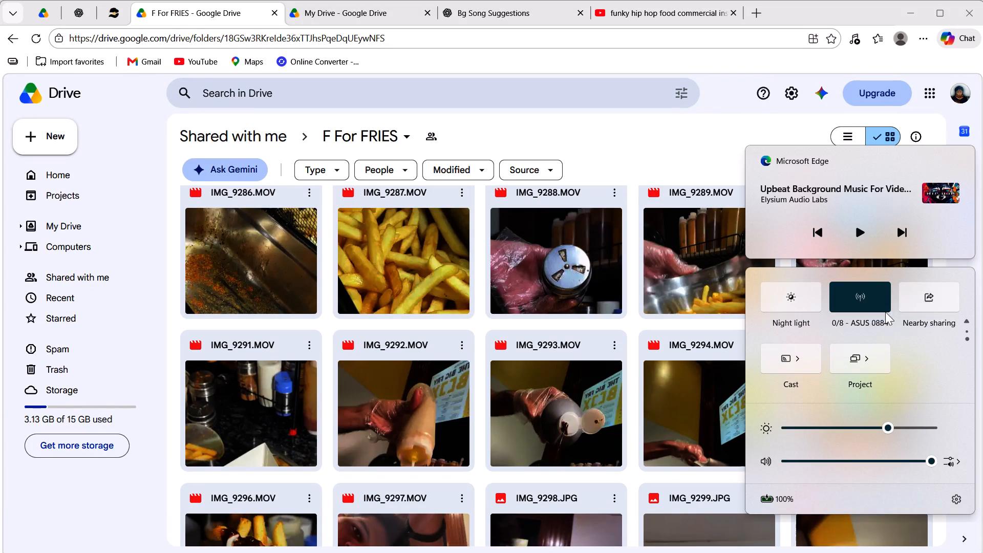
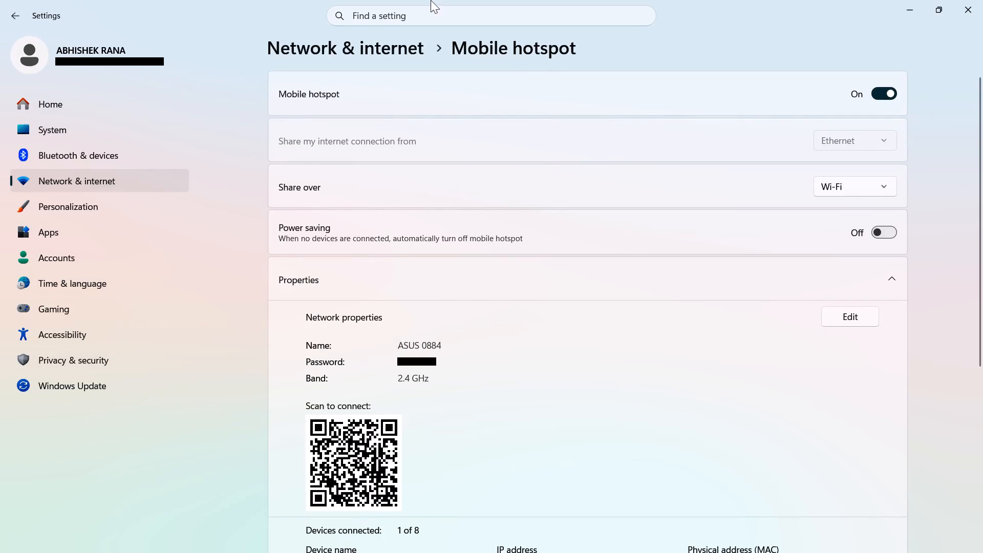
Put the Mobile hotspot settings window away and open YouTube in a new Edge browser tab.
left_click(906, 9)
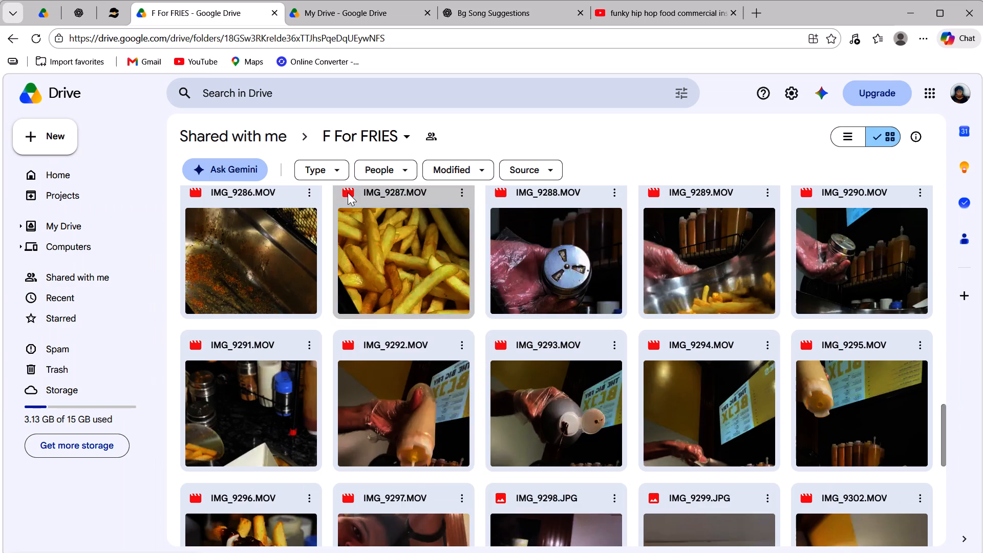
left_click(760, 16)
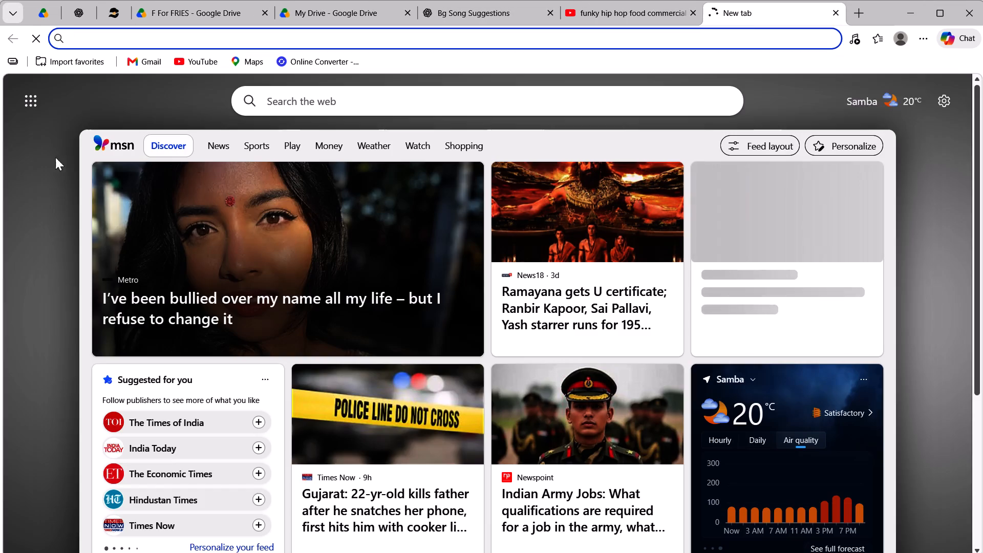
left_click(208, 61)
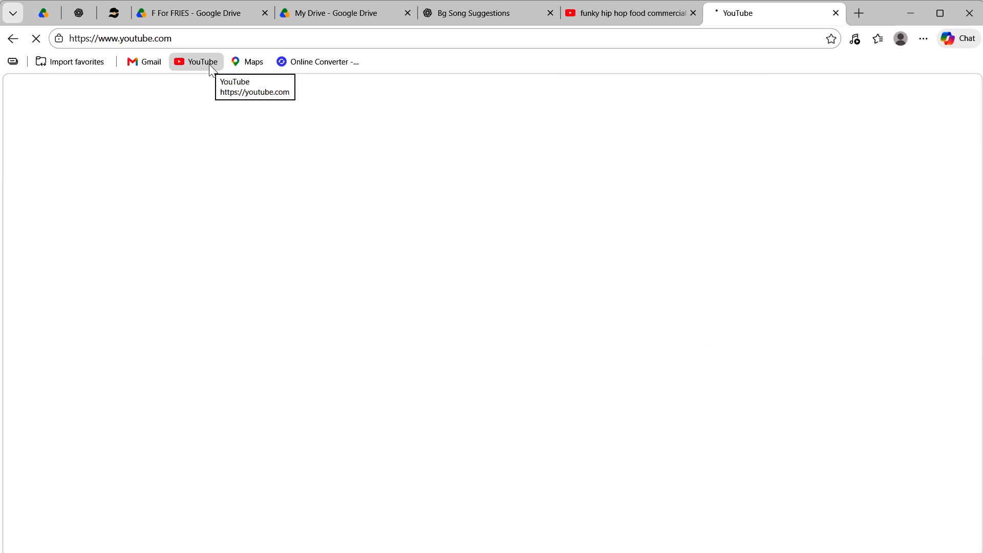
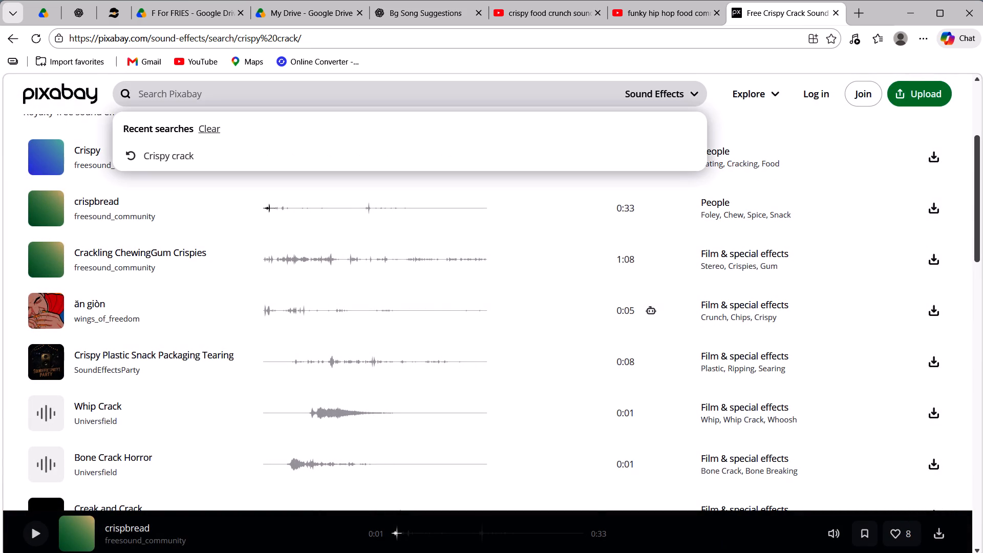
key("ctrl+v")
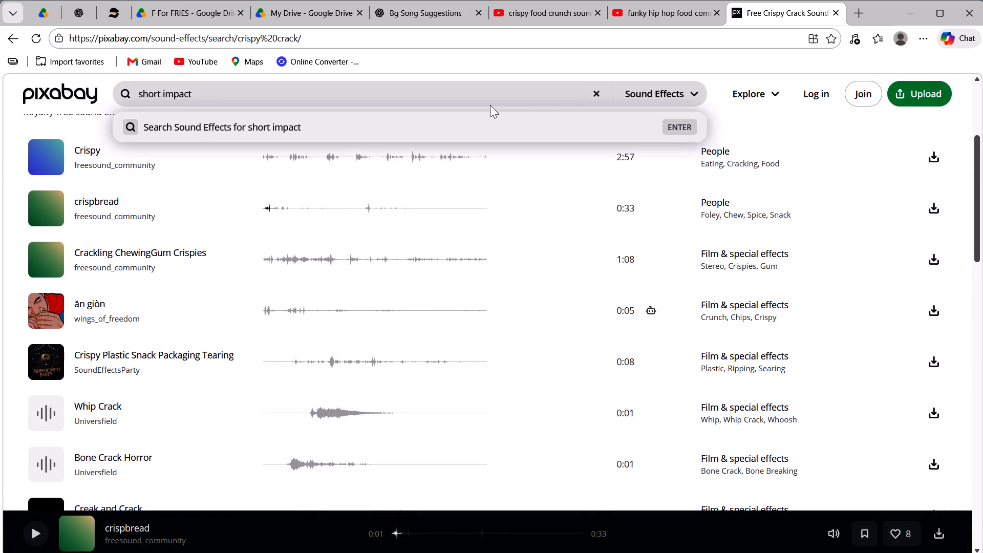
key("Return")
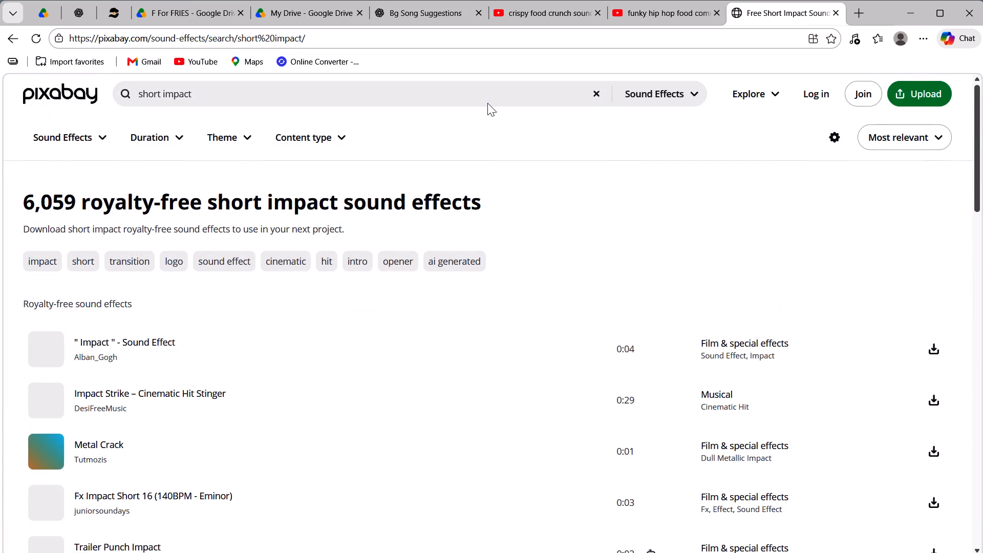
Preview the "Impact" - Sound Effect by Alban_Gogh and download it.
left_click(46, 348)
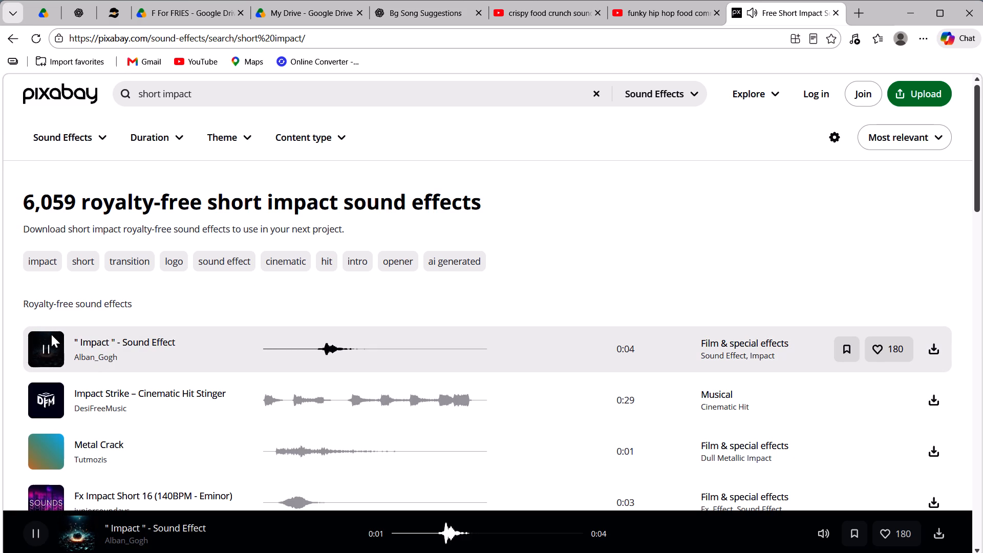
left_click(944, 345)
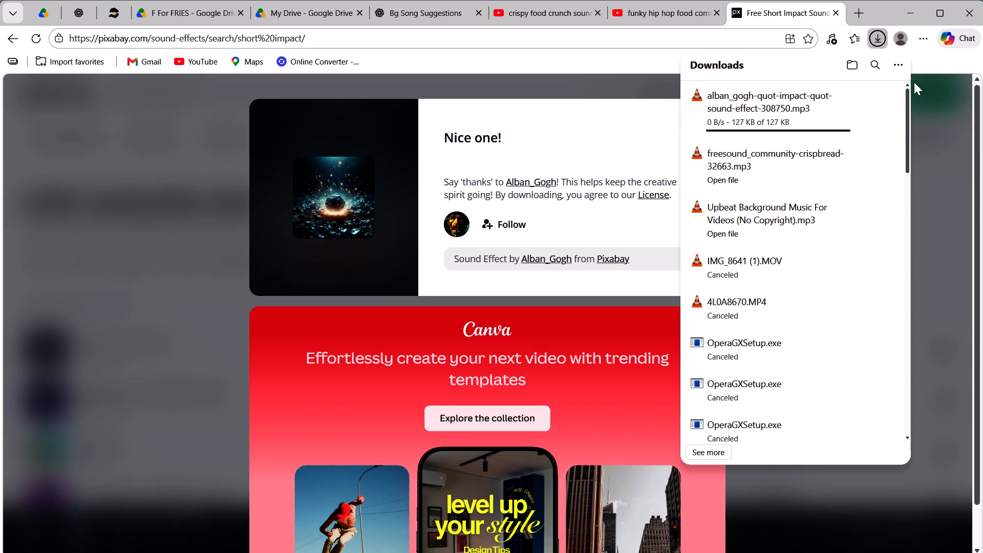
Bring the downloaded impact and crispbread MP3 files into Comp 1 in After Effects as new audio layers.
left_click_drag(773, 115, 606, 537)
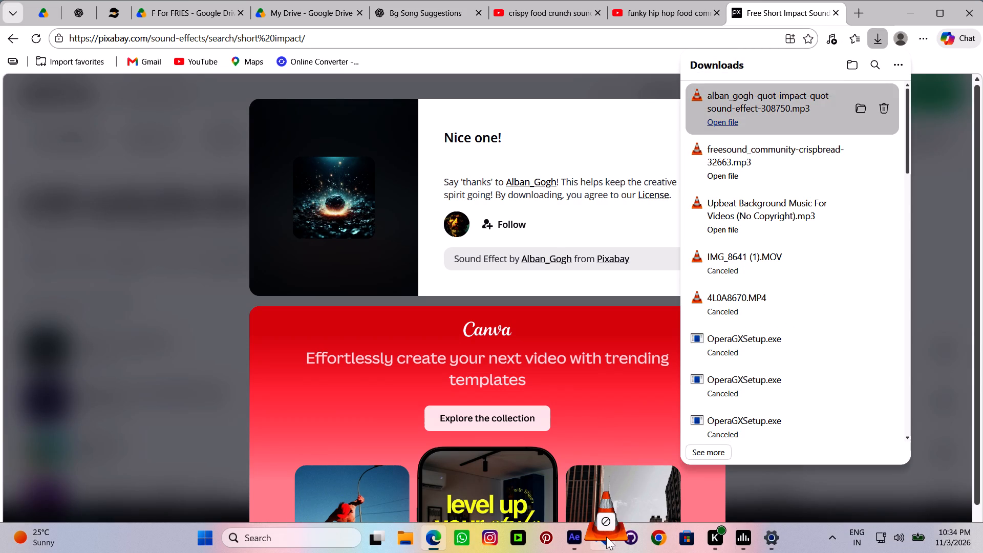
left_click_drag(606, 537, 568, 474)
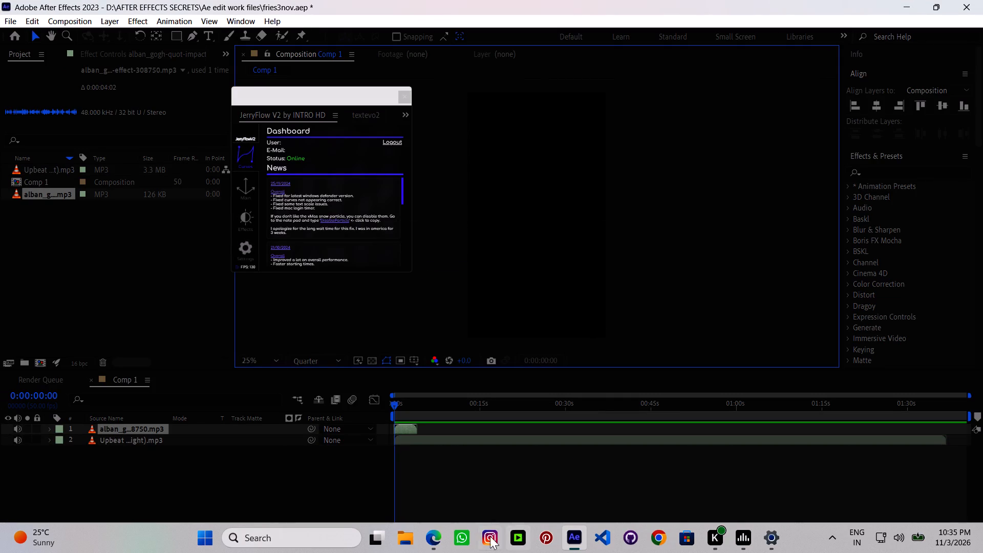
left_click(439, 539)
left_click_drag(785, 168, 634, 548)
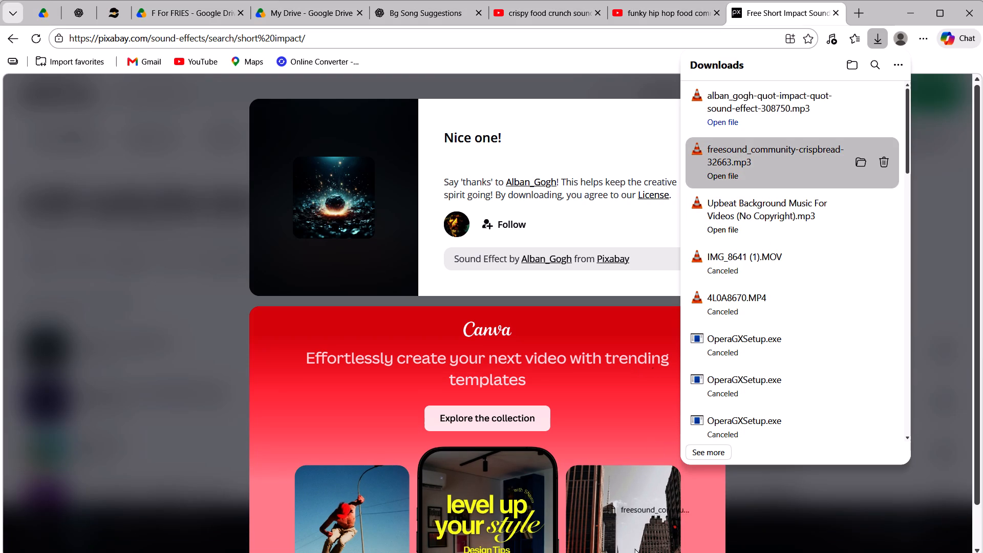
left_click_drag(634, 548, 560, 495)
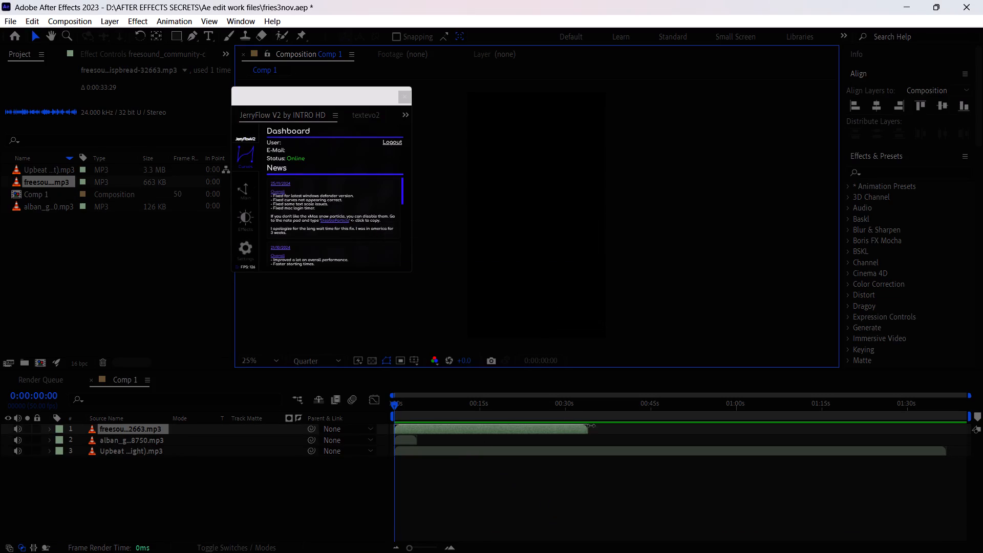
Trim the end of the crispbread layer to leave about its first 2.5 seconds, and play back the result.
left_click_drag(588, 427, 410, 442)
key("space")
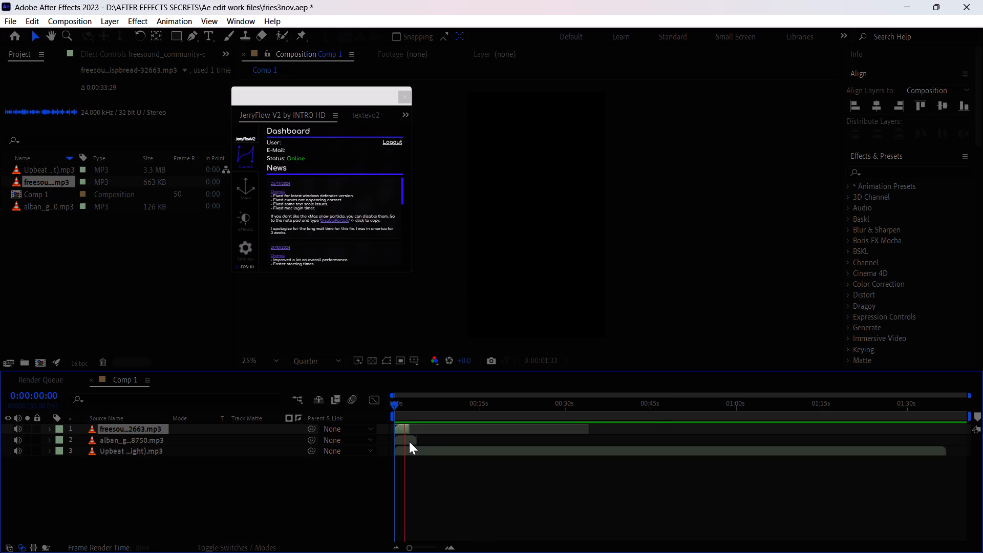
key("space")
key("space")
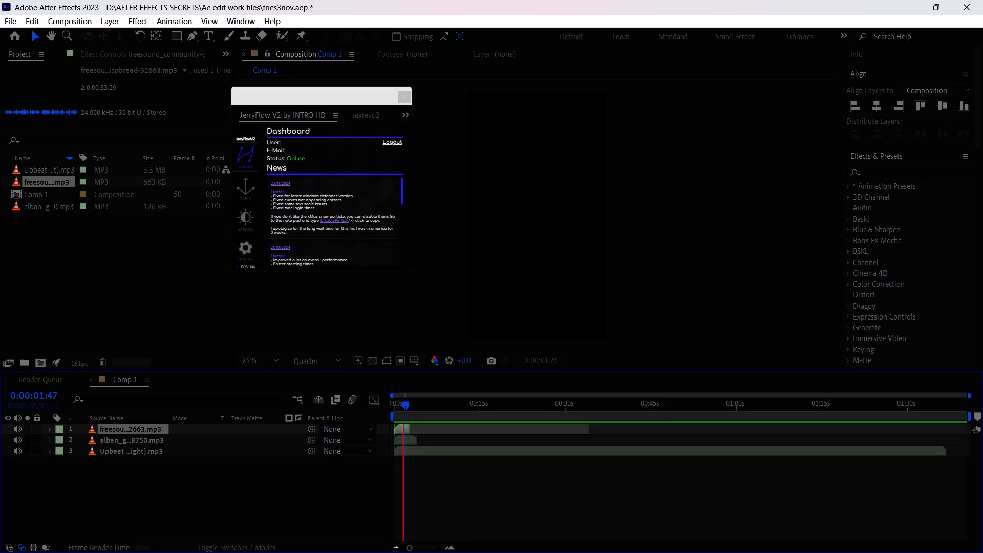
key("space")
Shift the impact sound layer slightly later, by less than a second, and play back its timing against the crispbread crunch.
left_click_drag(409, 435, 413, 446)
key("space")
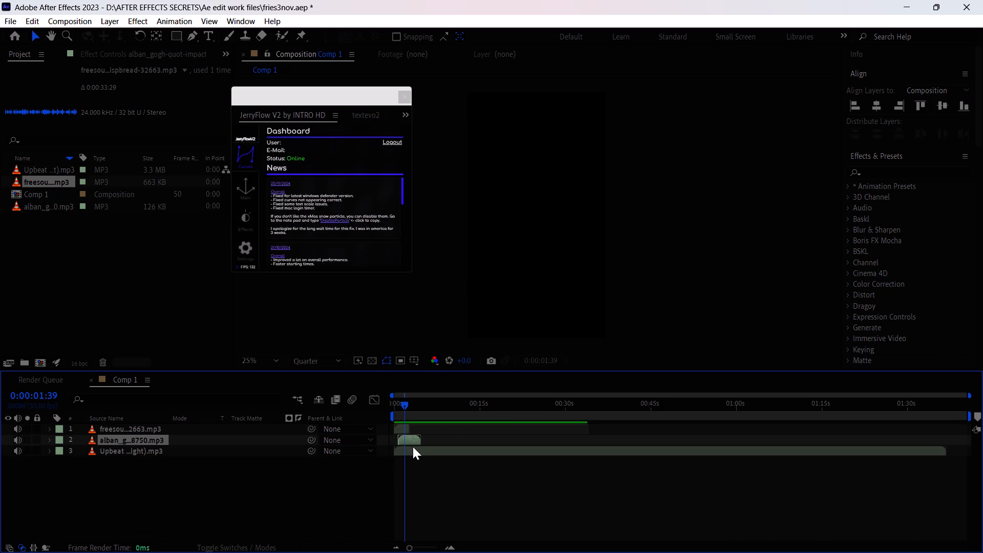
key("space")
key("space")
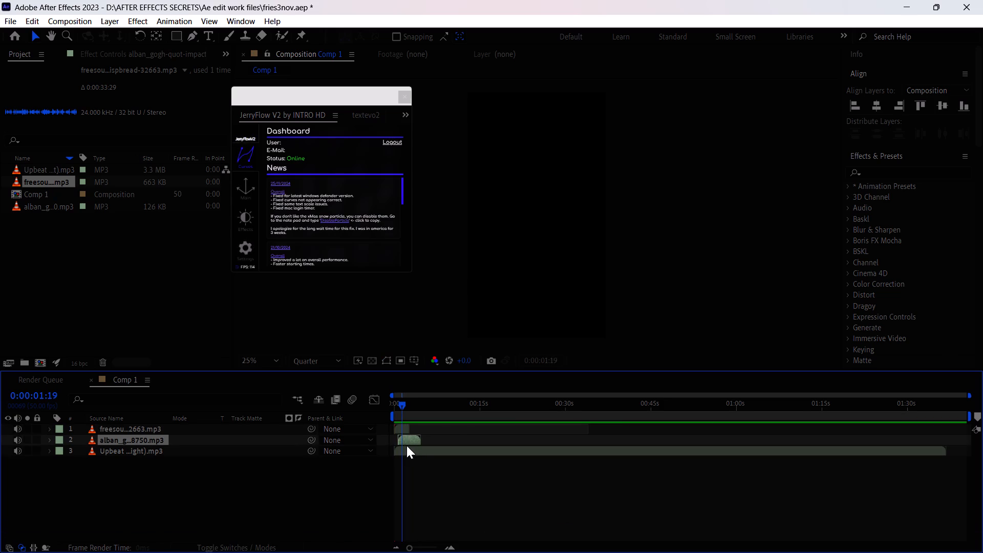
key("space")
Slide the Upbeat background music layer about 6 seconds earlier, playing back the mix to check its start.
left_click_drag(419, 449, 405, 452)
key("space")
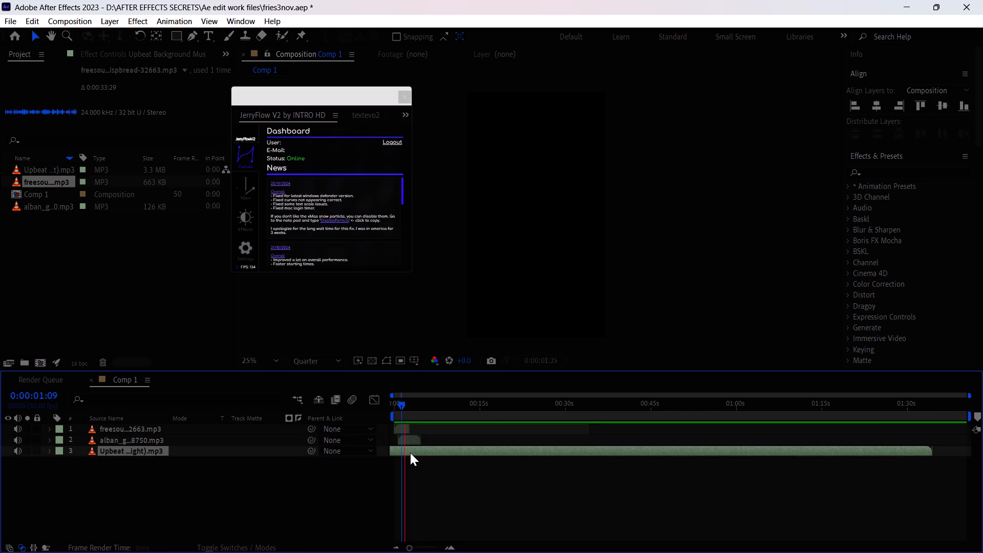
key("space")
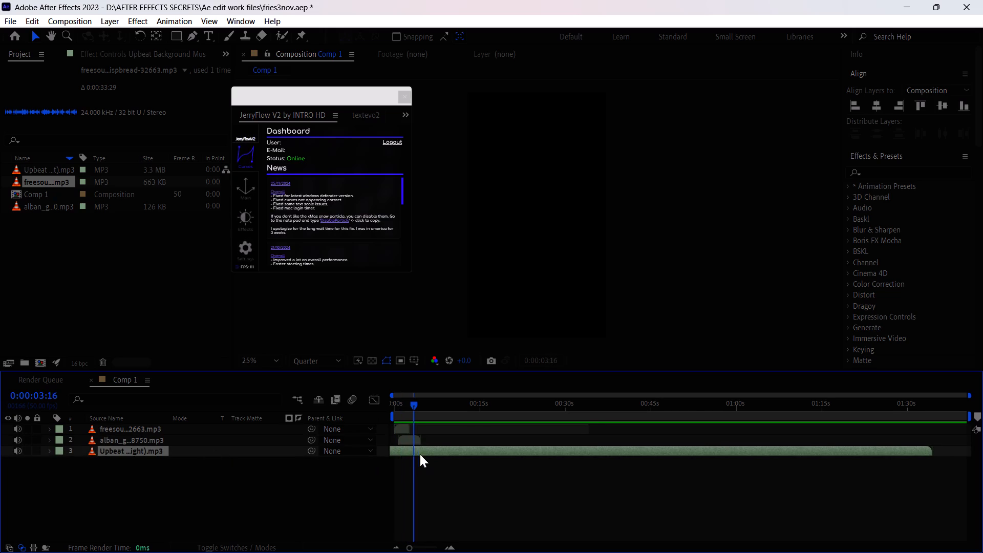
left_click_drag(415, 453, 394, 458)
key("space")
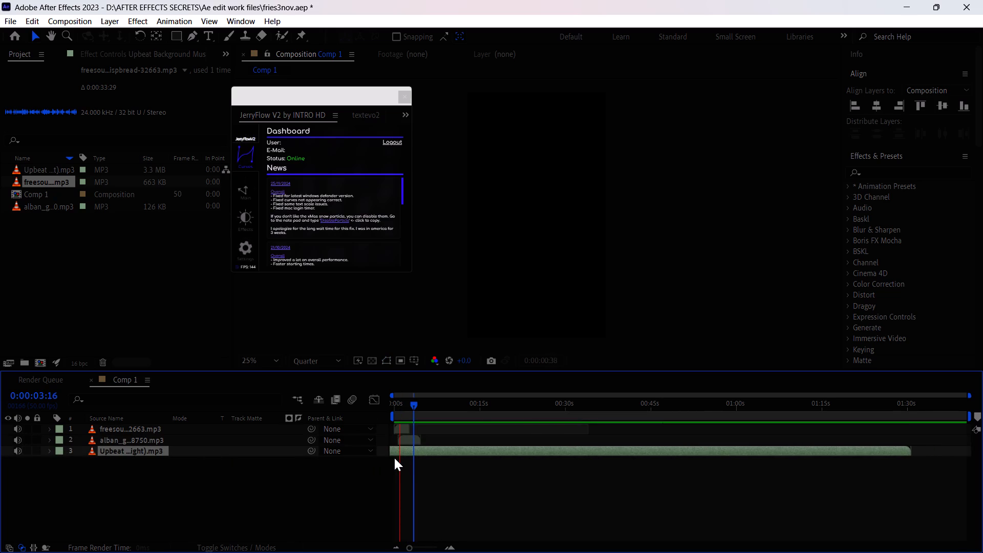
key("space")
key("space")
key("space")
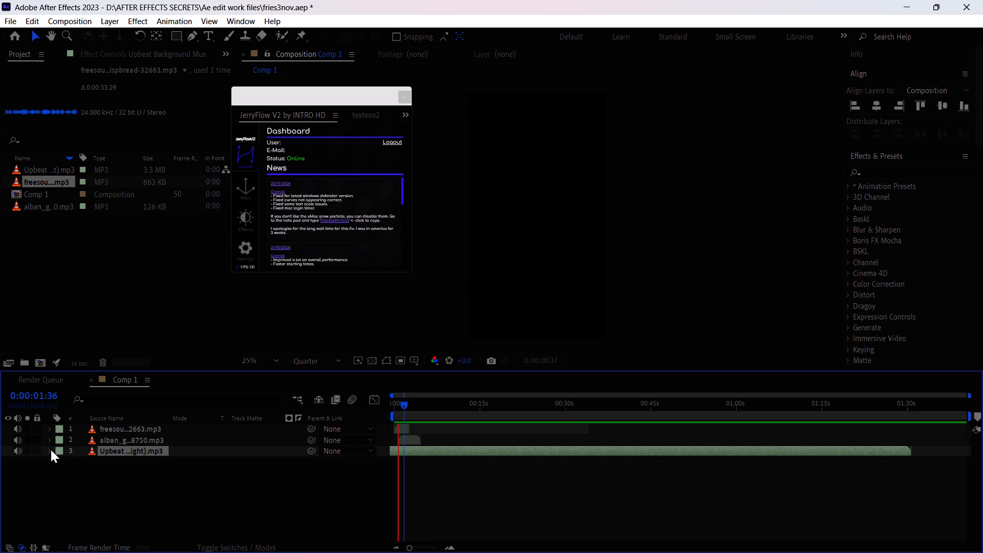
Set the Upbeat background music layer's Audio Levels to -7 dB and play back the mix.
left_click(51, 450)
left_click(63, 461)
left_click(182, 469)
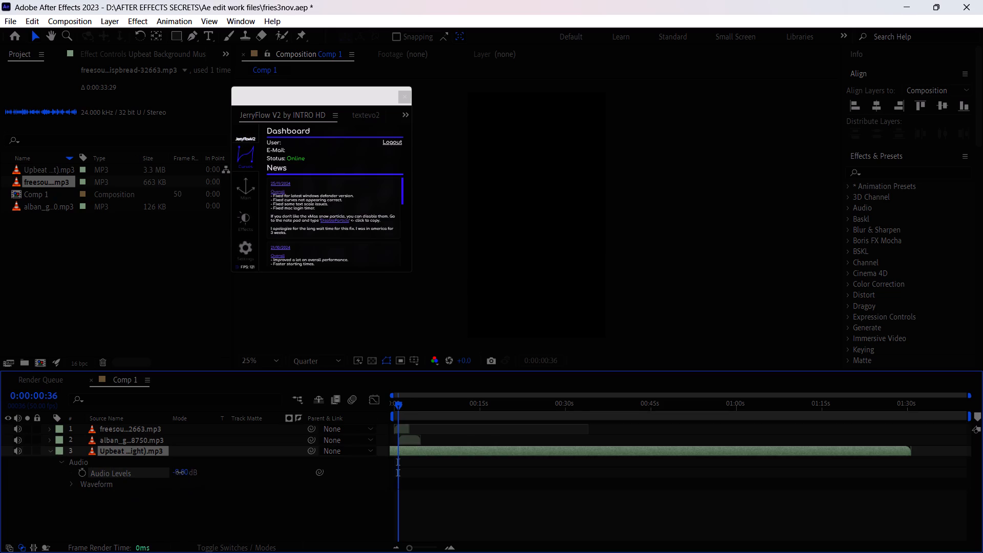
key("space")
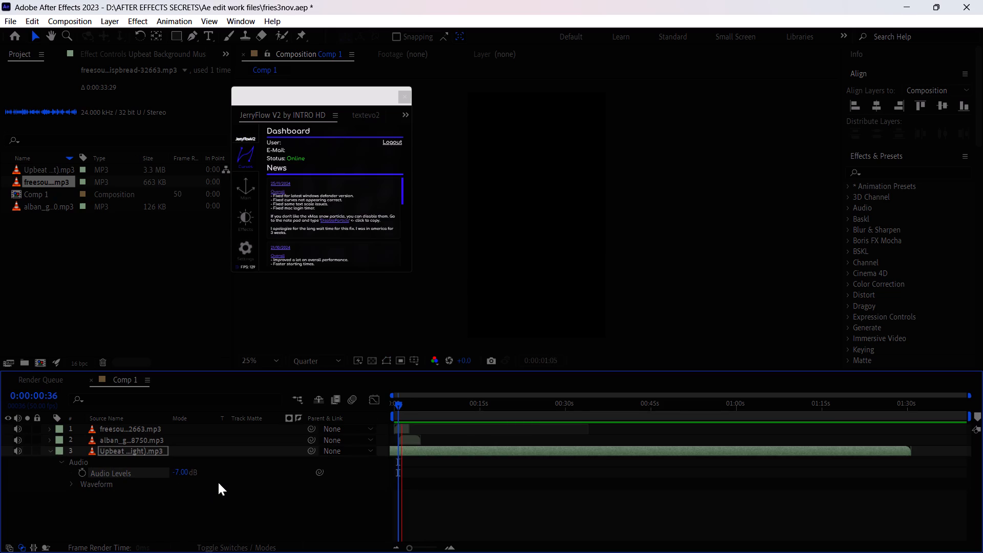
key("space")
key("space")
key("space")
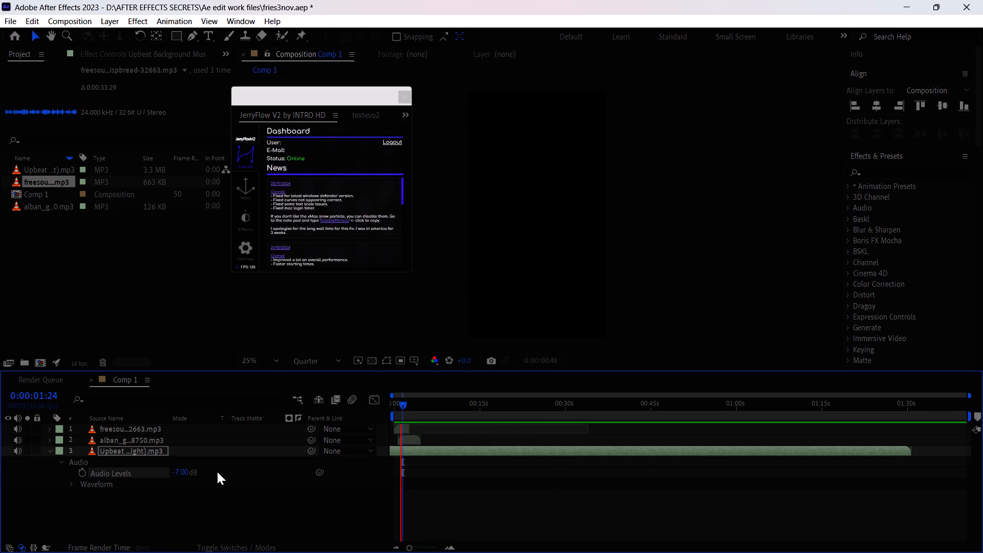
left_click(54, 453)
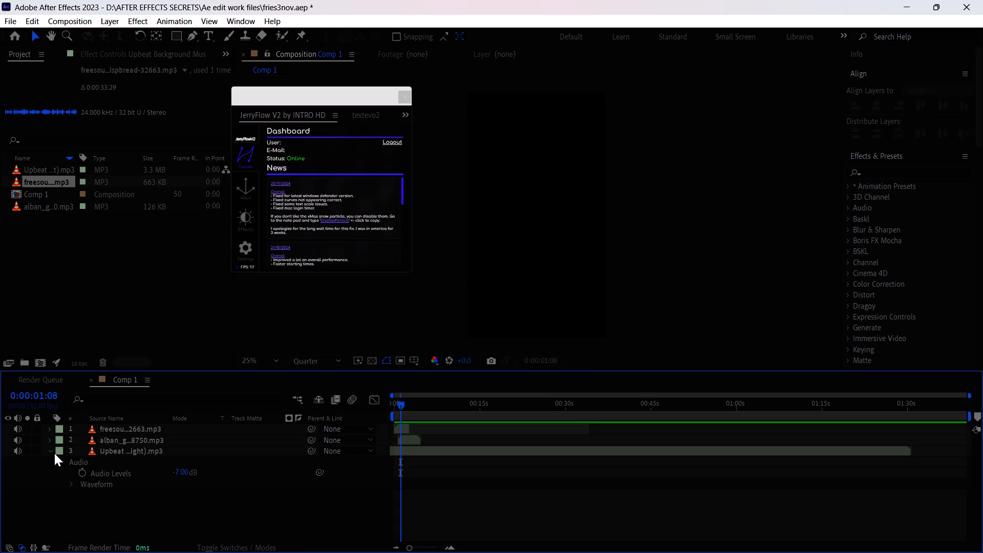
Set the Upbeat background music layer's Audio Levels to -13 dB and play back the mix.
left_click(52, 449)
key("space")
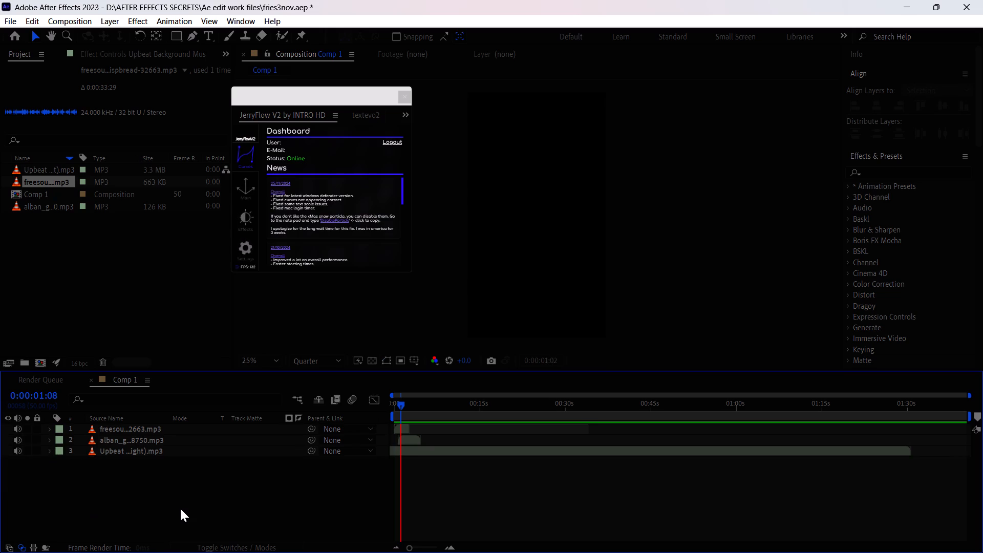
key("space")
key("space")
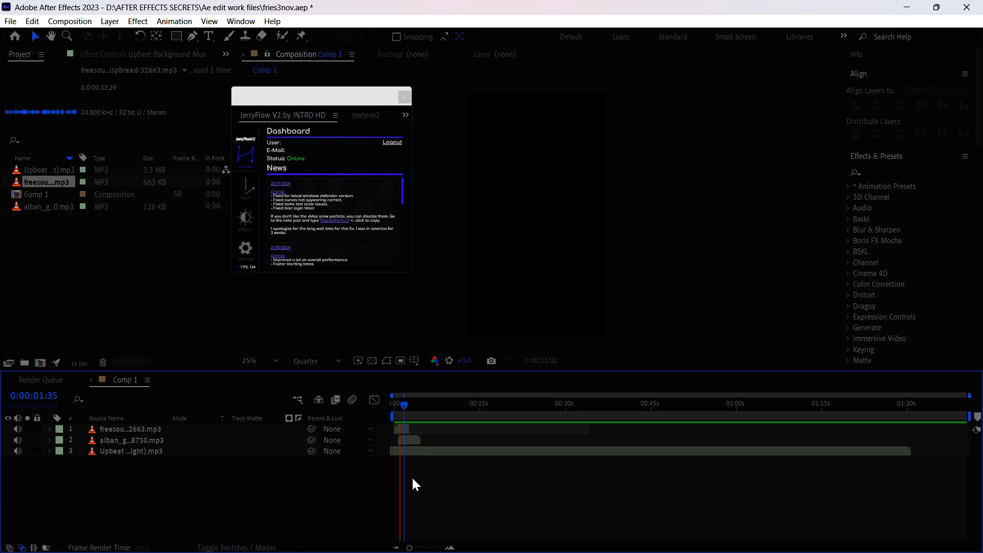
key("space")
left_click(47, 449)
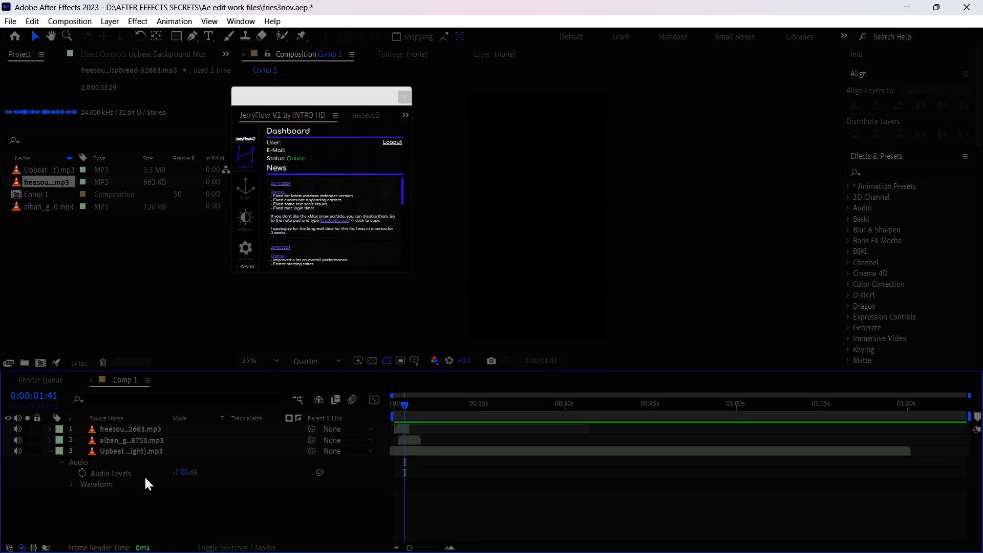
left_click(178, 476)
key("space")
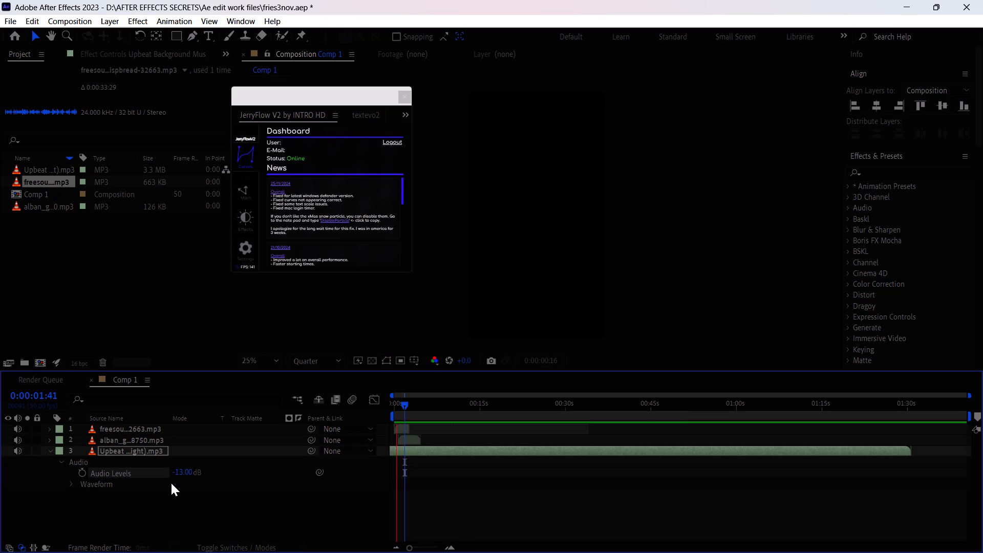
key("space")
left_click(51, 450)
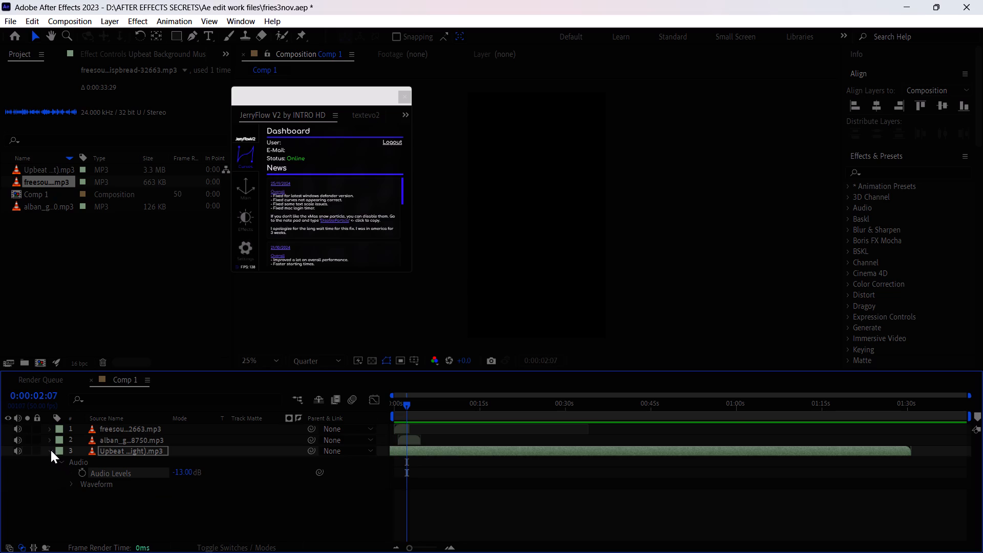
Switch to Edge and look through the clips in the F For FRIES Drive folder for usable footage.
left_click(432, 531)
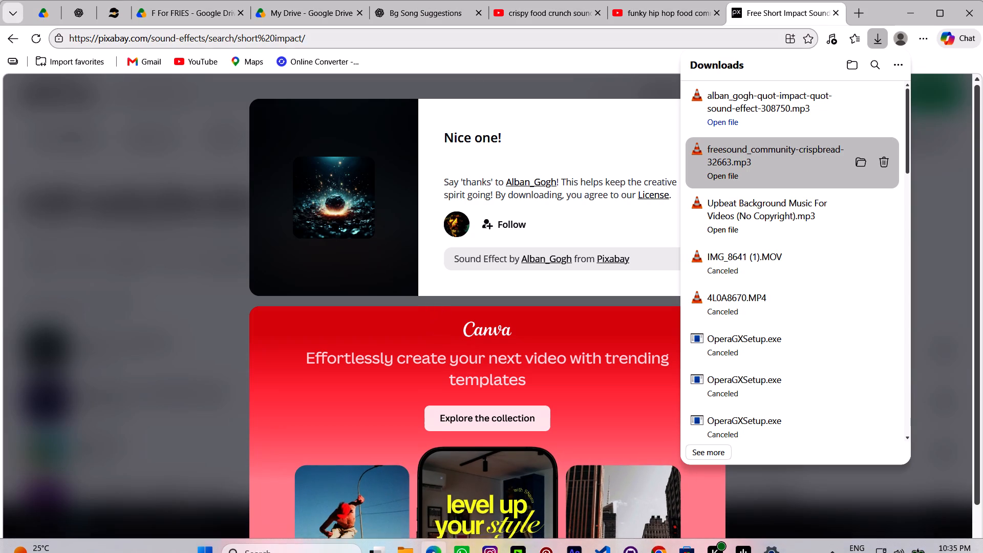
left_click_drag(250, 23, 282, 5)
scroll(371, 374, "down", 13)
scroll(573, 454, "up", 16)
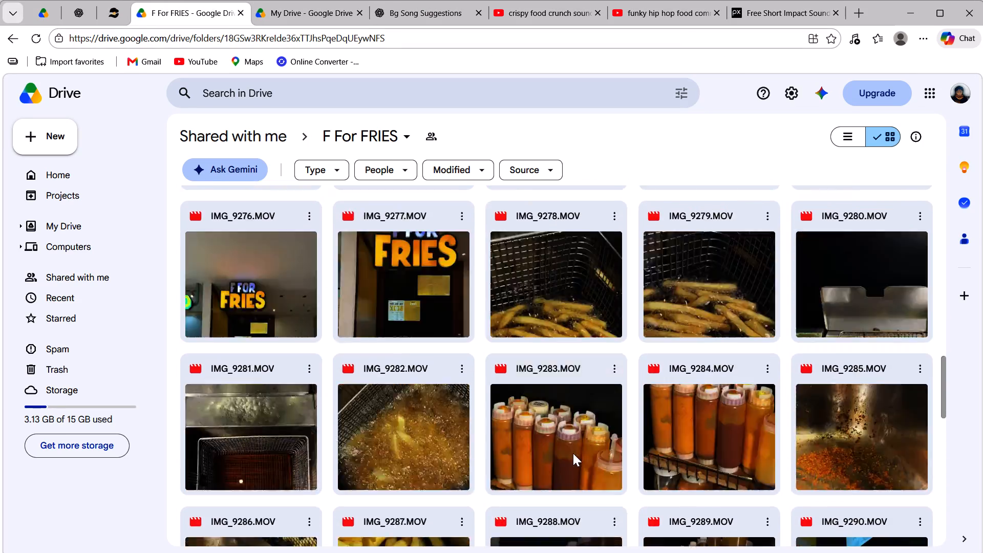
scroll(573, 453, "up", 12)
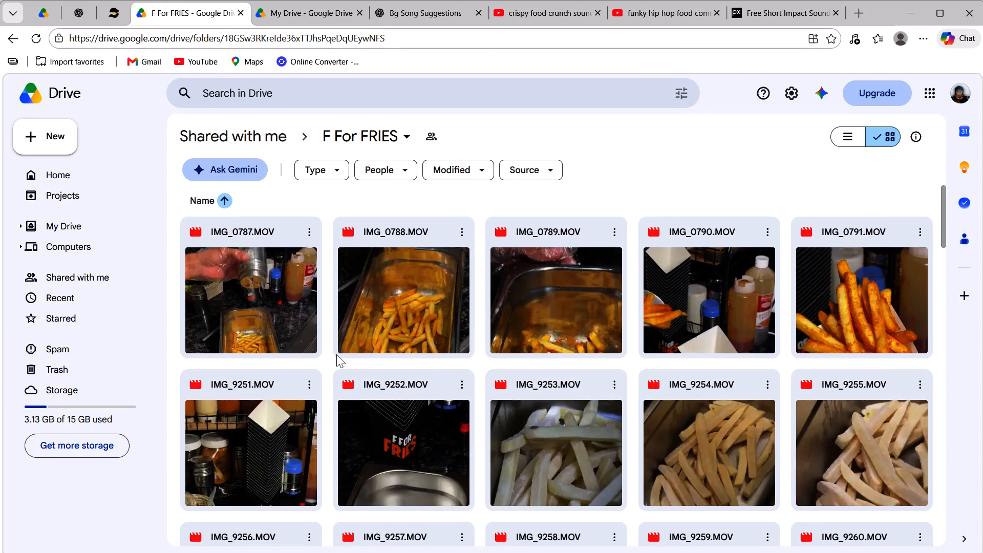
scroll(607, 359, "down", 4)
scroll(607, 358, "up", 4)
scroll(607, 358, "down", 6)
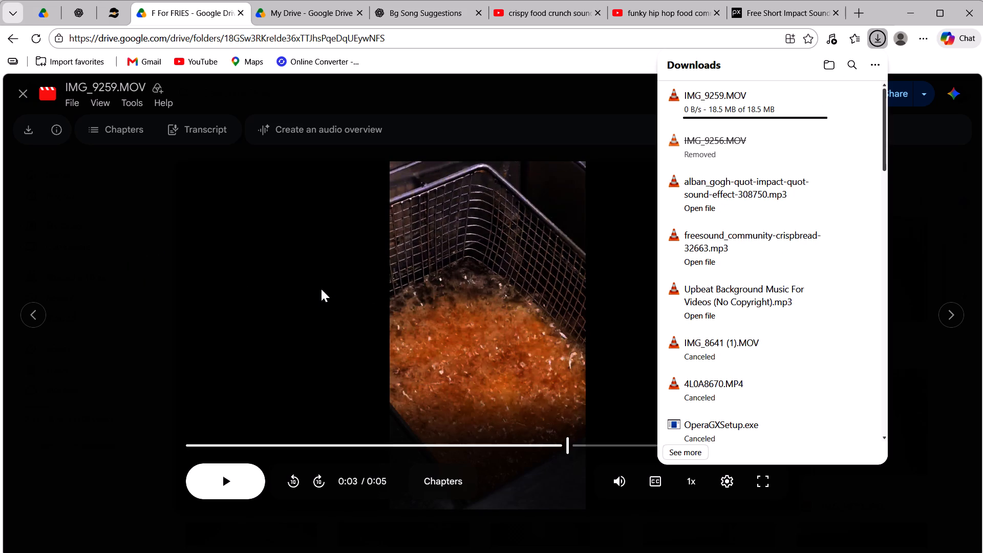
Bring the downloaded IMG_9259.MOV into After Effects as the top layer of Comp 1, starting at the beginning.
left_click_drag(777, 97, 584, 537)
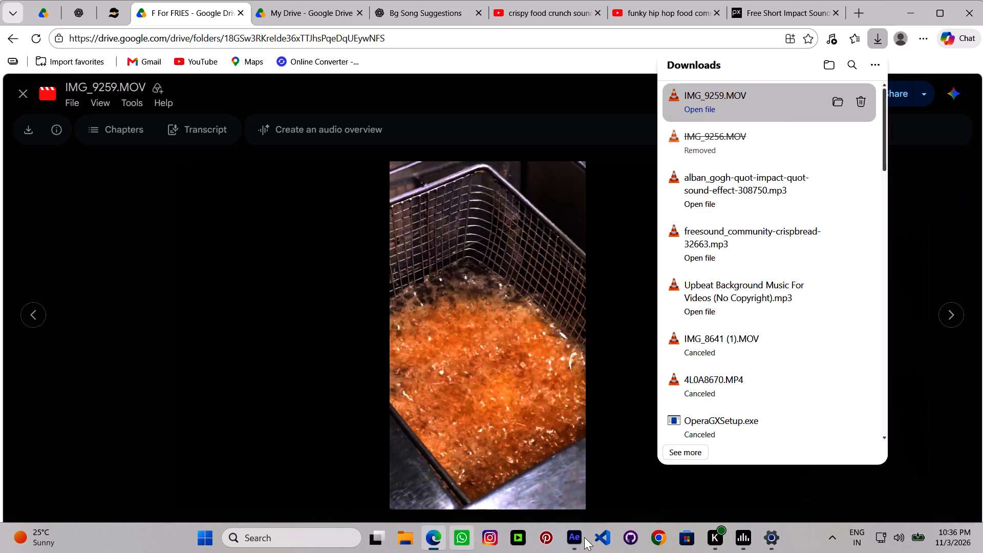
left_click_drag(584, 537, 570, 492)
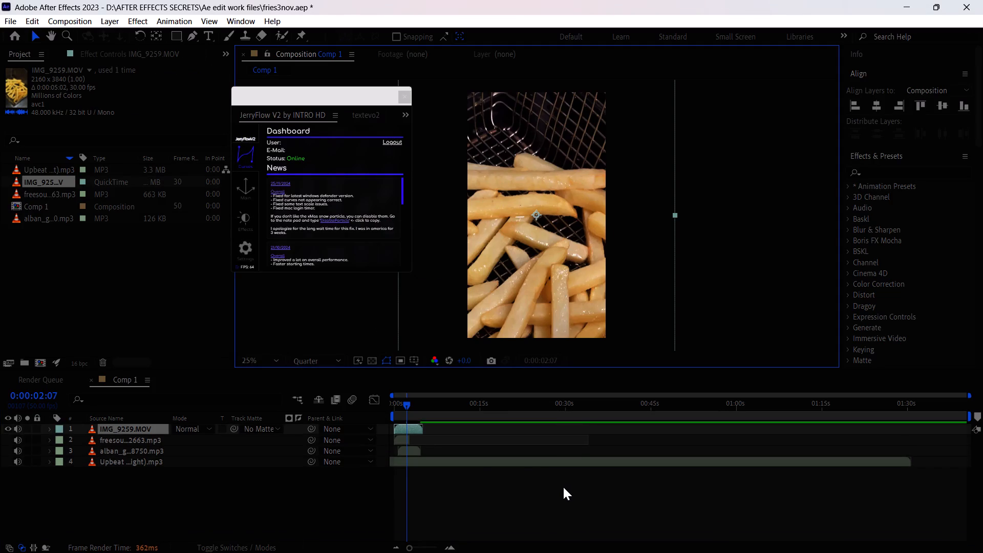
Set the IMG_9259.MOV layer's Scale to 50% and play back the composition from the start.
key("s")
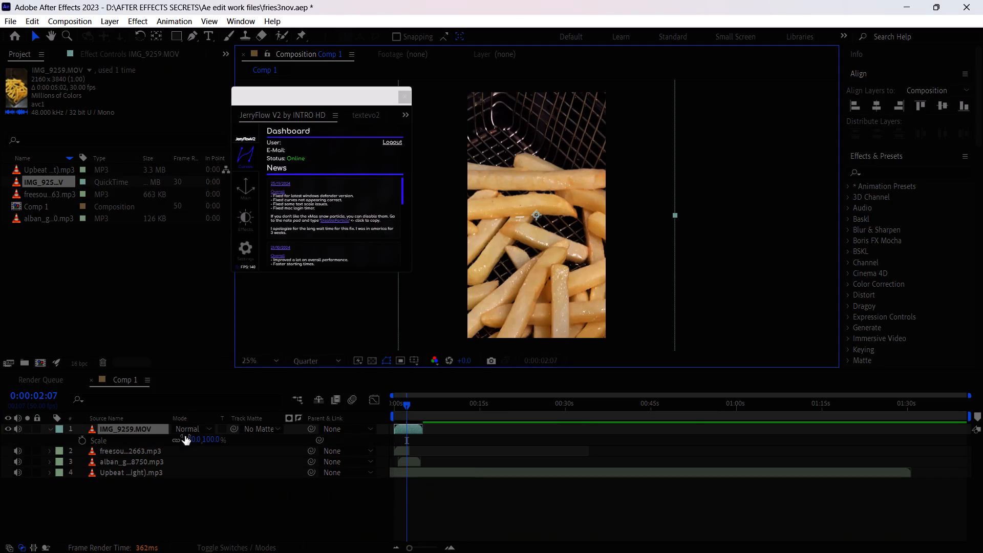
left_click(186, 437)
key("5")
key("0")
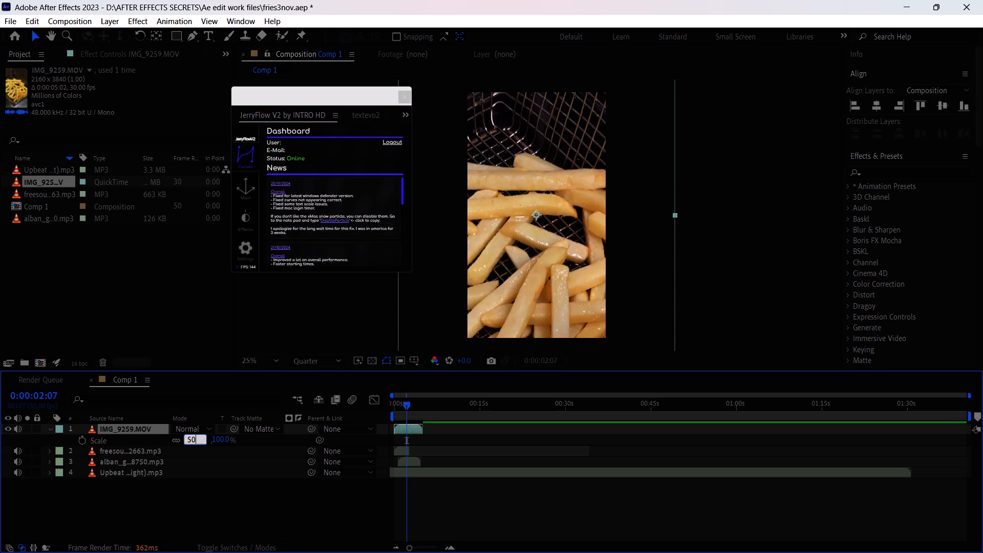
key("Return")
left_click_drag(408, 409, 385, 442)
key("space")
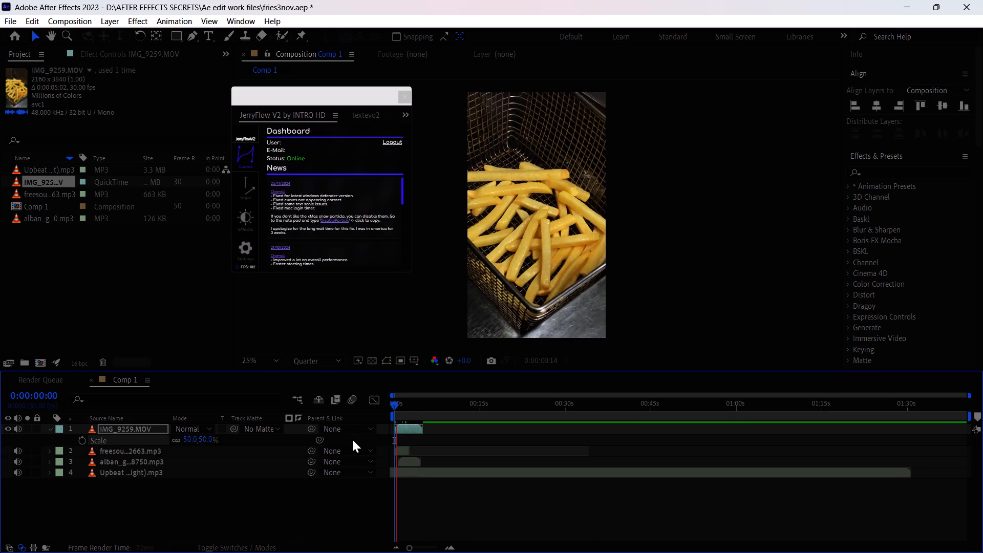
key("space")
Mute the IMG_9259.MOV layer's audio and play back the clip against the sound effects and music.
left_click(18, 429)
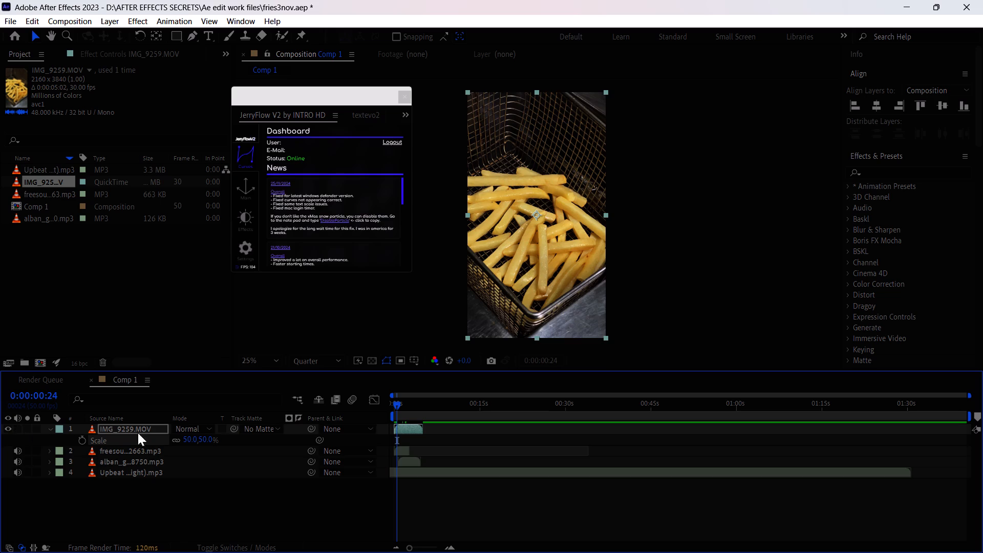
key("space")
key("space")
key("space")
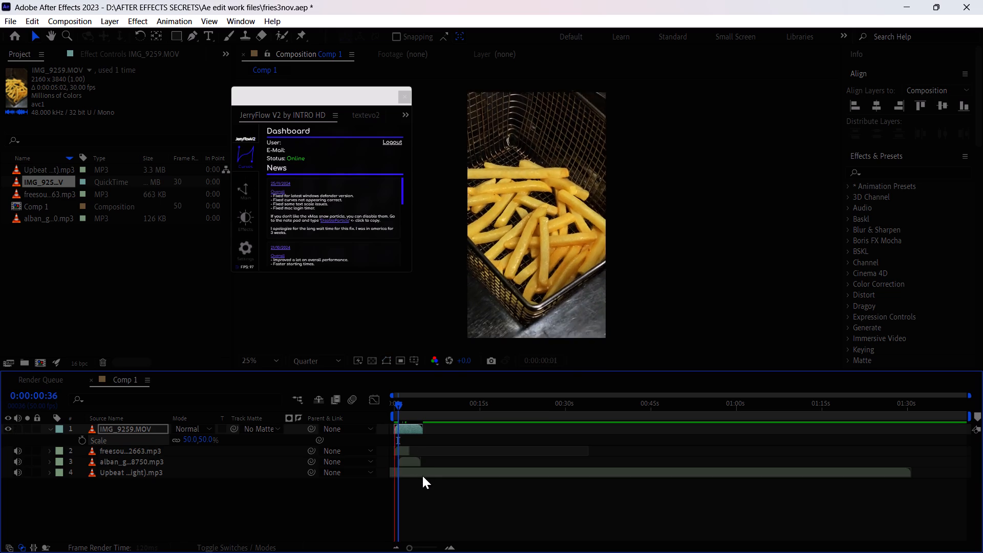
Speed up the IMG_9259.MOV layer with JerryFlow, trying 150% before settling on 300%.
key("space")
left_click(409, 428)
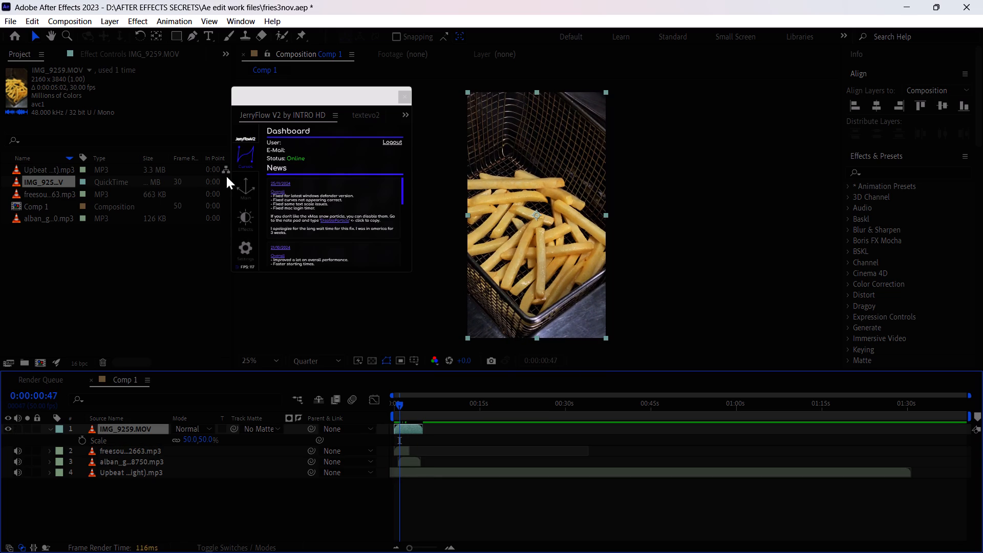
left_click(238, 190)
left_click(393, 164)
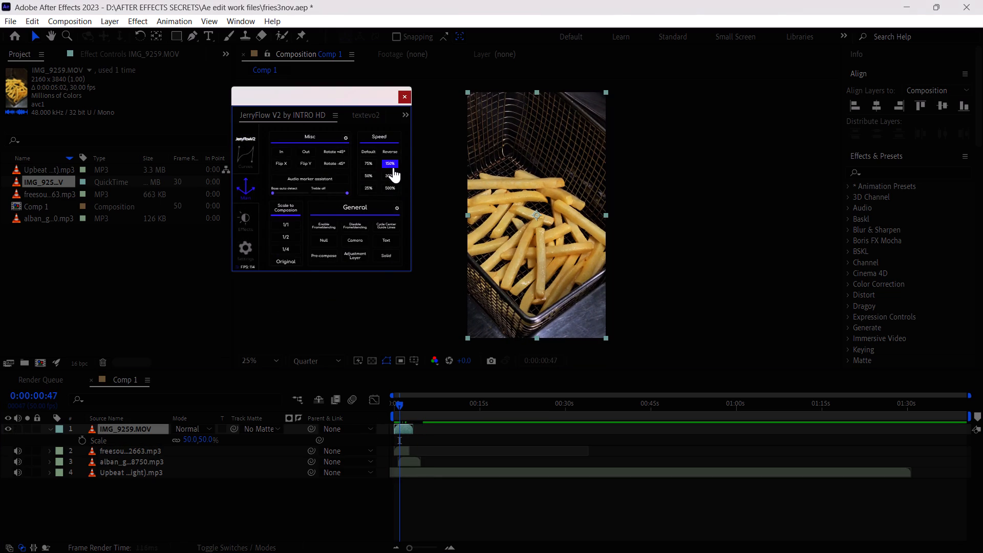
left_click(392, 174)
Play back the sped-up IMG_9259.MOV clip repeatedly to check its pacing against the impact sound and music.
key("space")
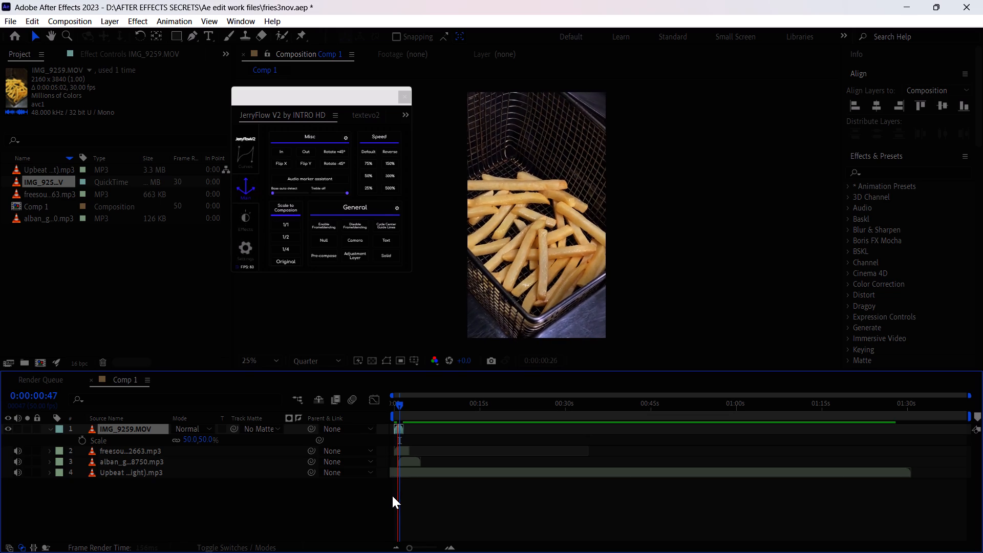
key("space")
key("space")
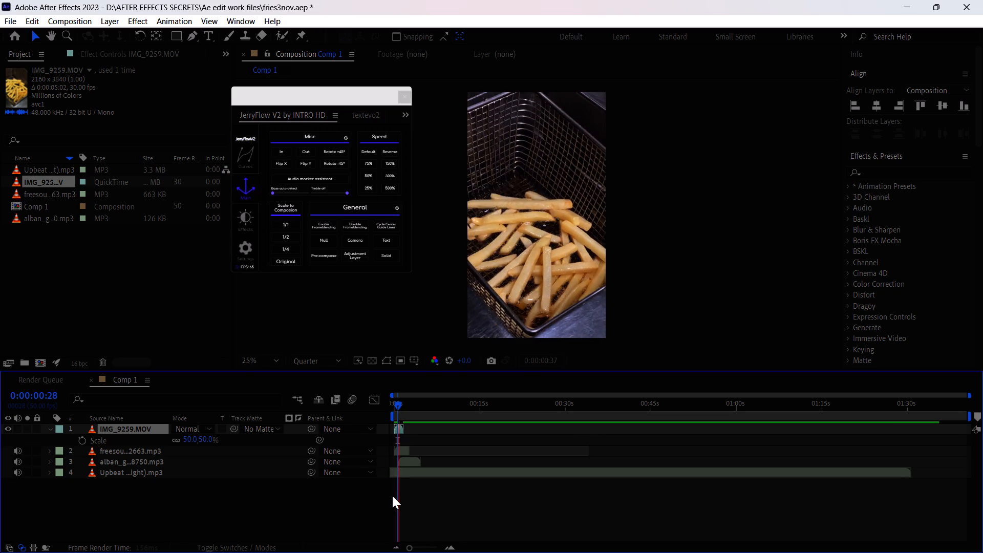
key("space")
key("space")
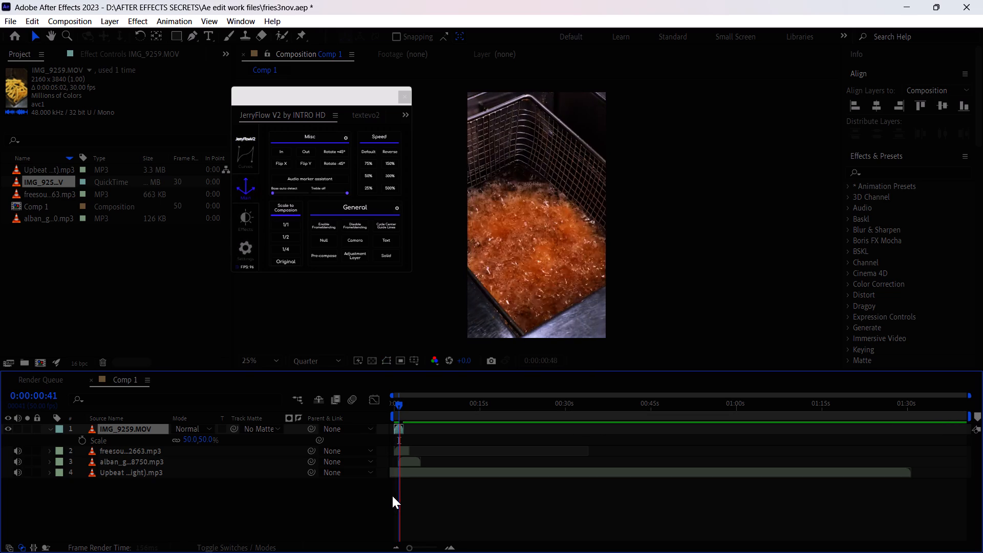
key("space")
key("space")
key("space")
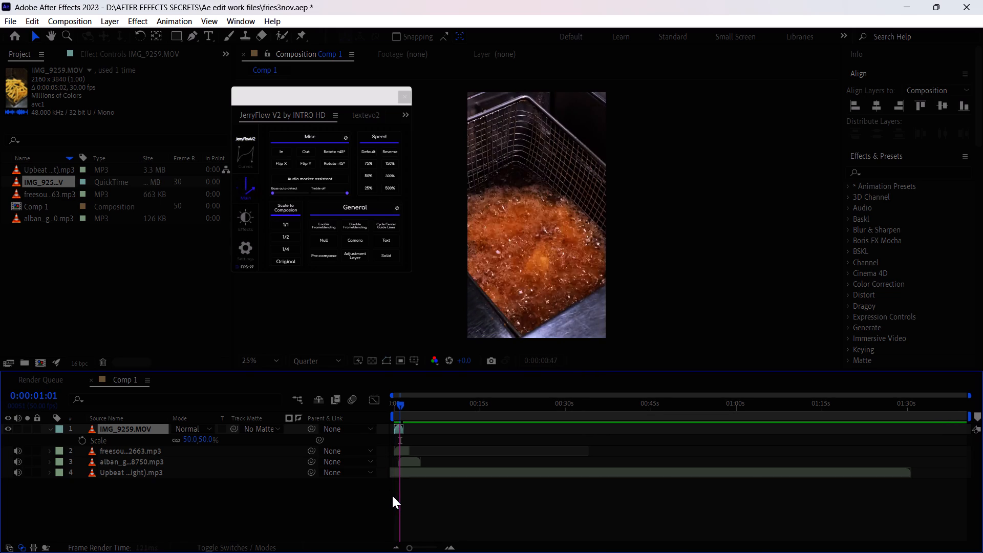
key("space")
key("space")
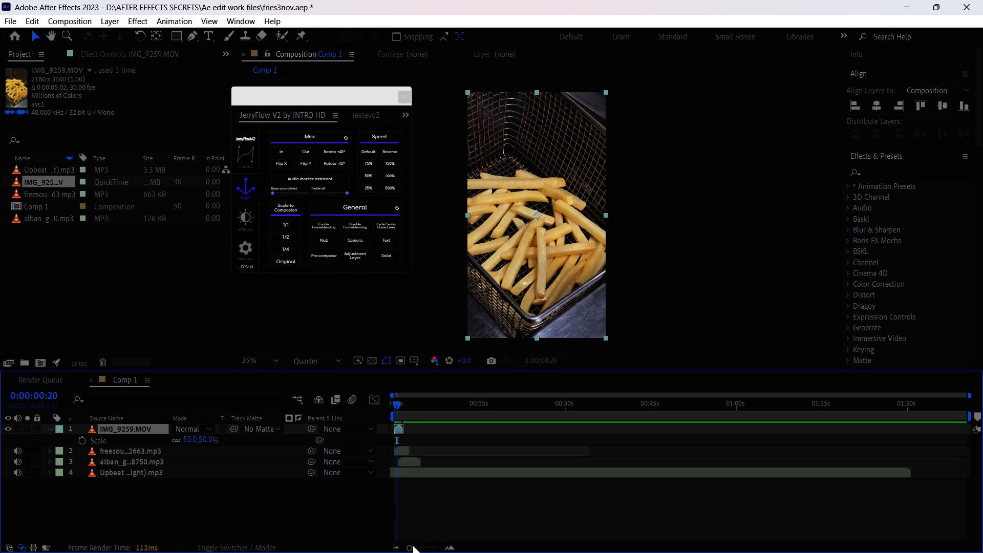
Shift the IMG_9259.MOV layer earlier in the timeline so it starts slightly before the start of Comp 1.
left_click_drag(413, 547, 428, 546)
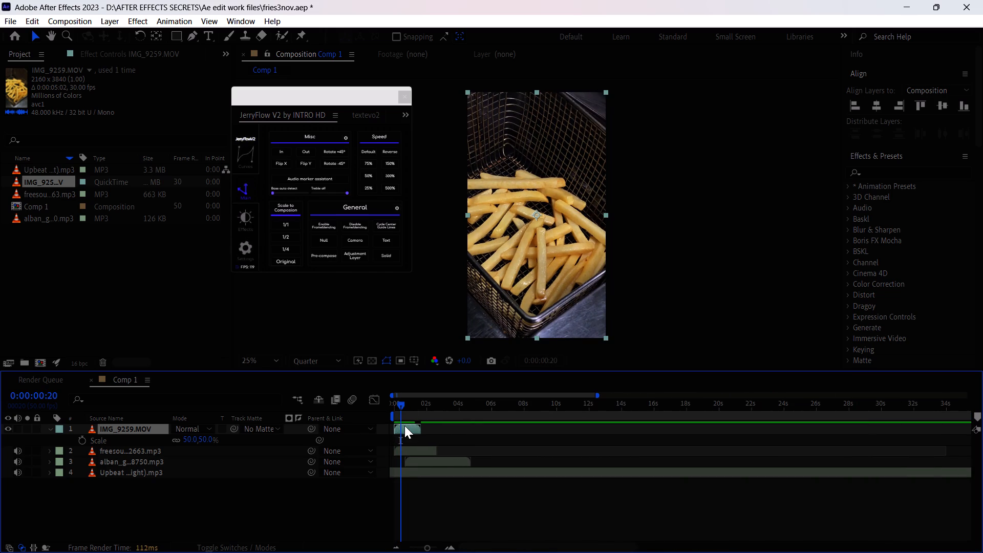
left_click_drag(404, 426, 397, 434)
Play back the opening of Comp 1 repeatedly to check the shifted clip's timing against the audio.
key("space")
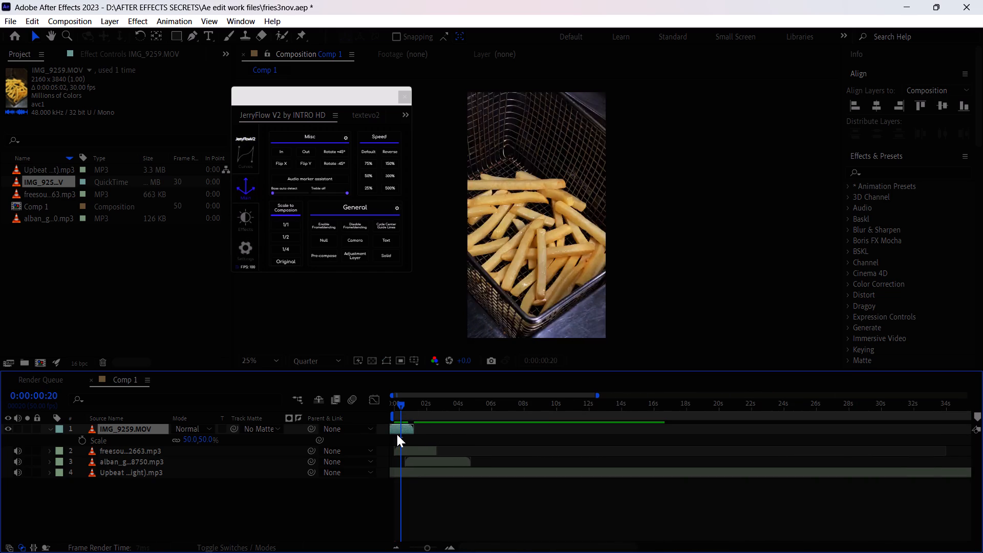
key("space")
key("space")
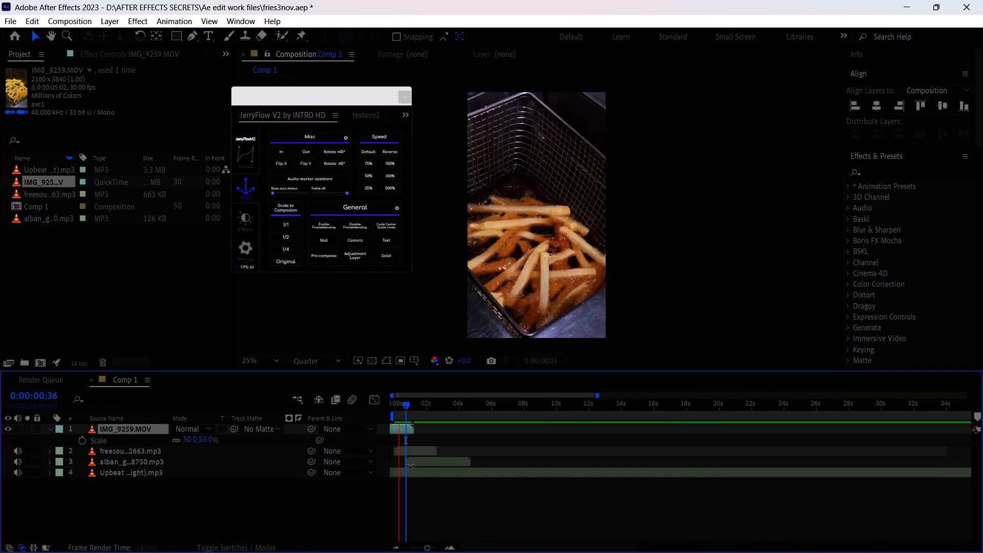
key("space")
key("space")
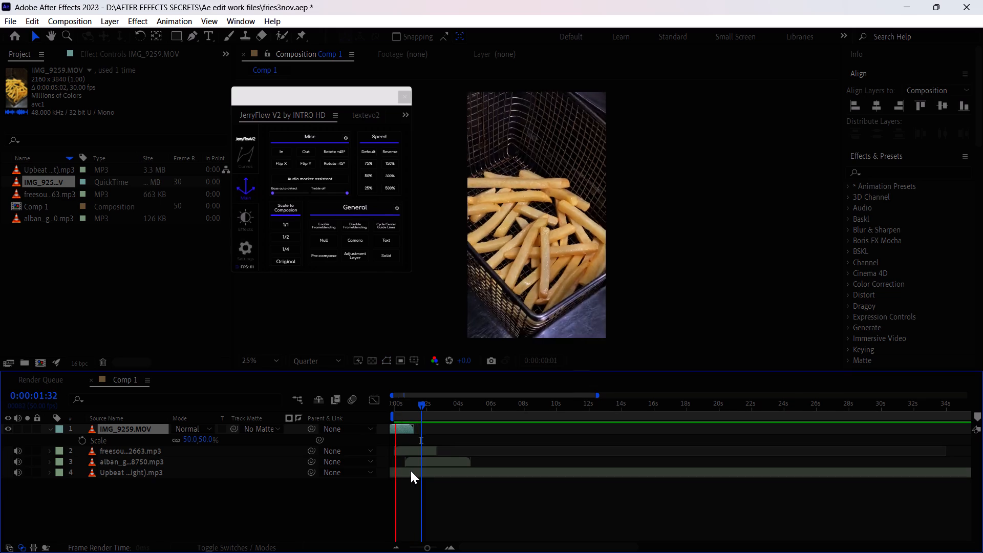
key("space")
key("space")
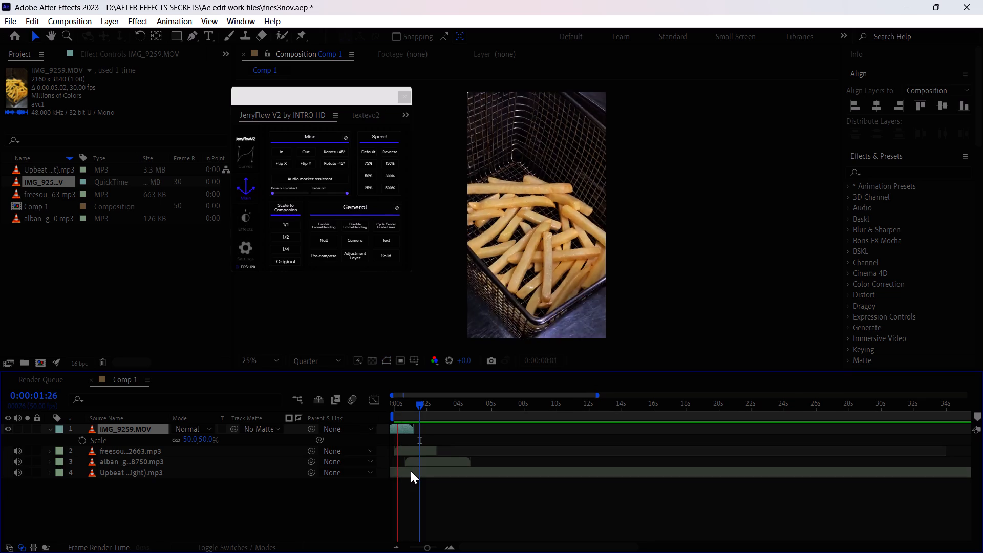
key("space")
key("space")
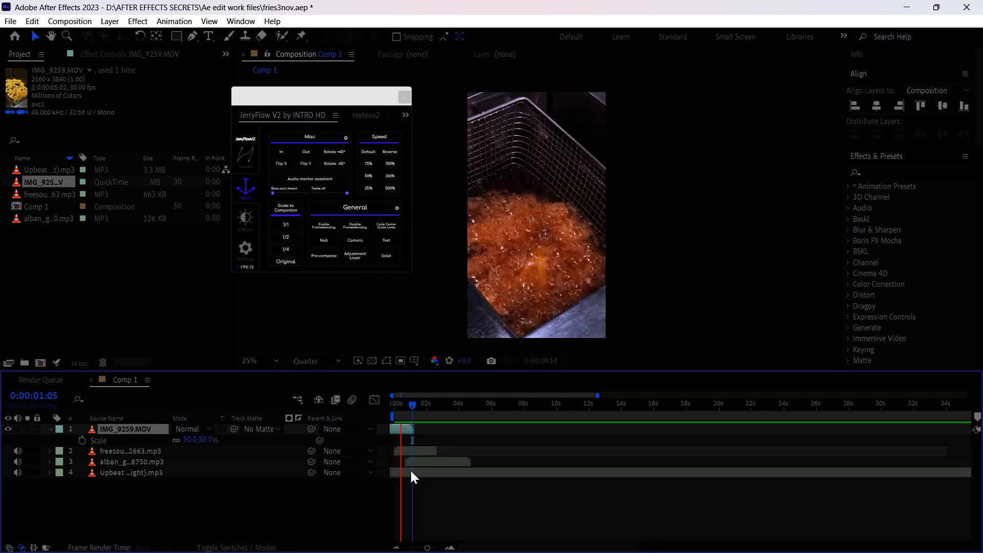
key("space")
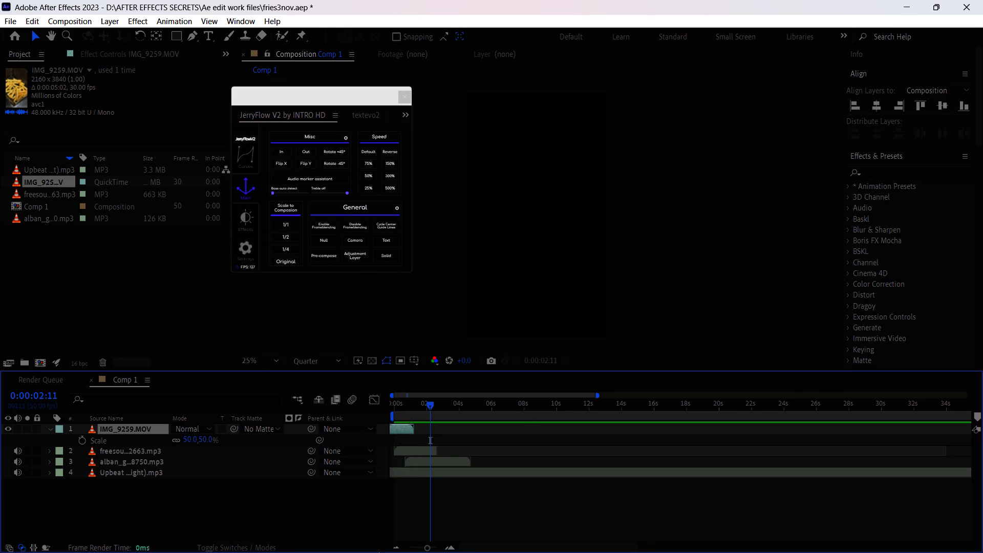
Switch to Edge, preview the Drive clips after IMG_9259.MOV, and download IMG_9263.MOV.
left_click(430, 538)
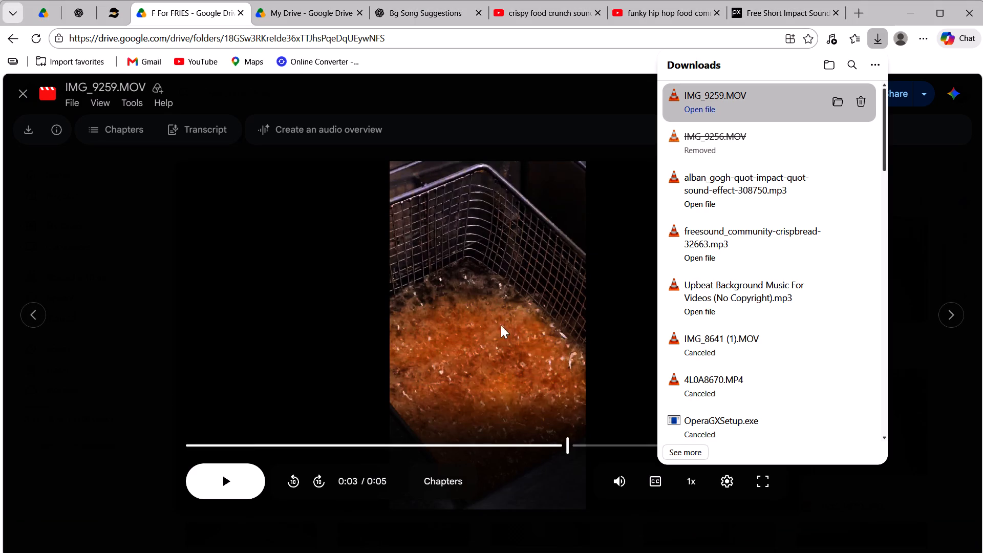
left_click(501, 350)
left_click(943, 314)
left_click(514, 326)
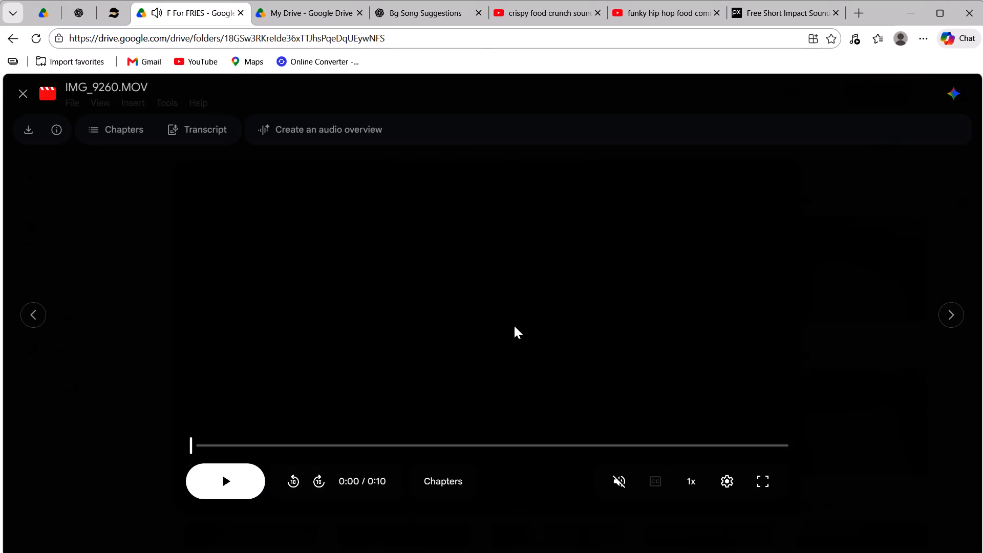
left_click(969, 315)
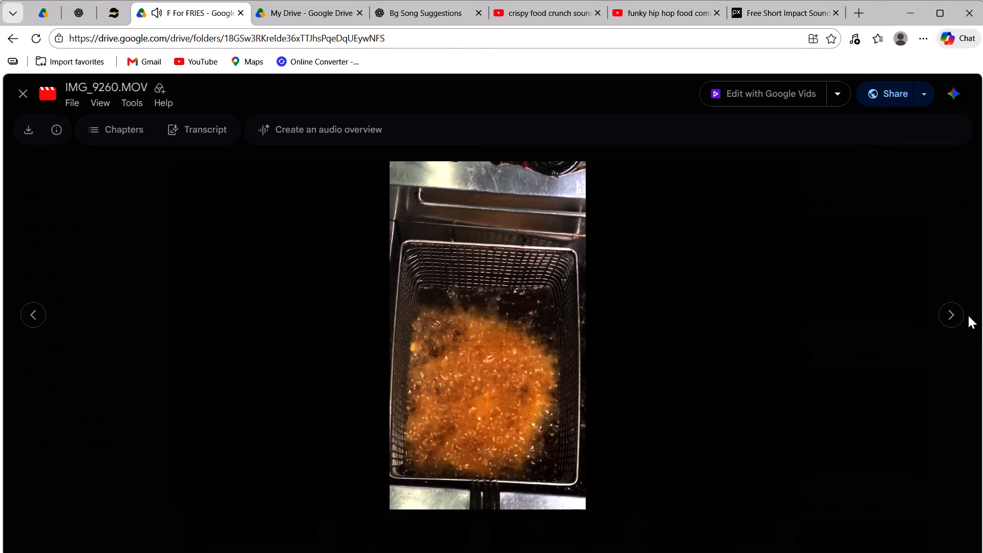
left_click(955, 317)
left_click(512, 345)
left_click(943, 313)
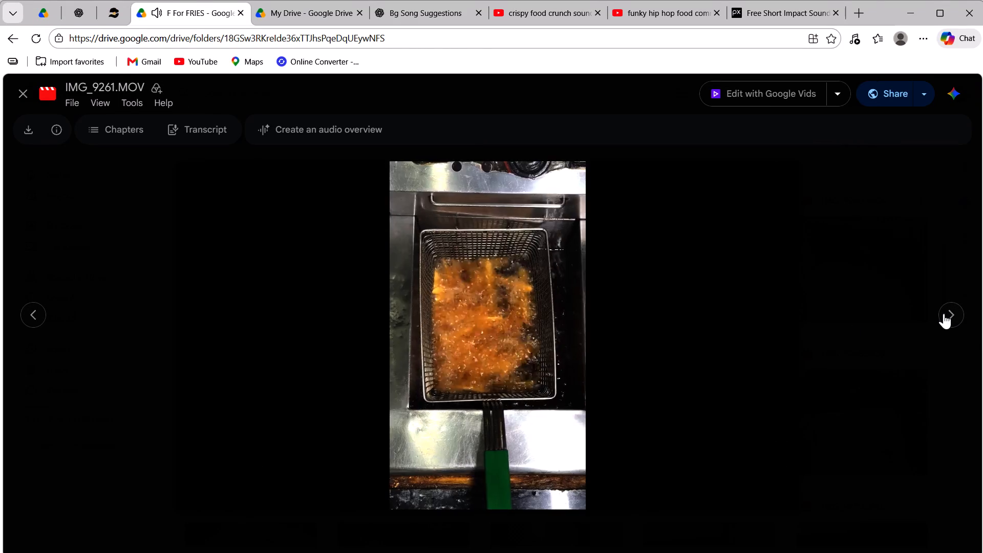
left_click(582, 308)
left_click(946, 310)
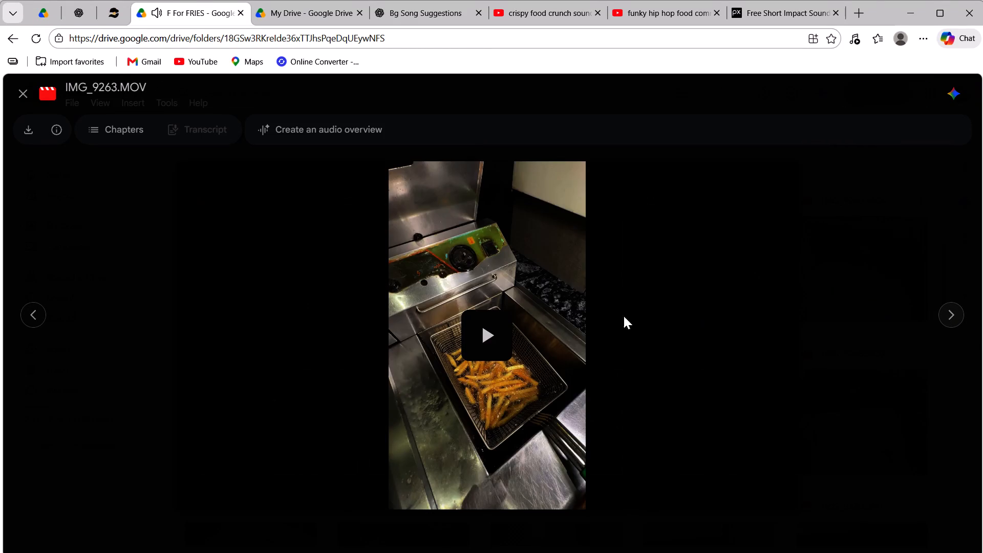
left_click(565, 309)
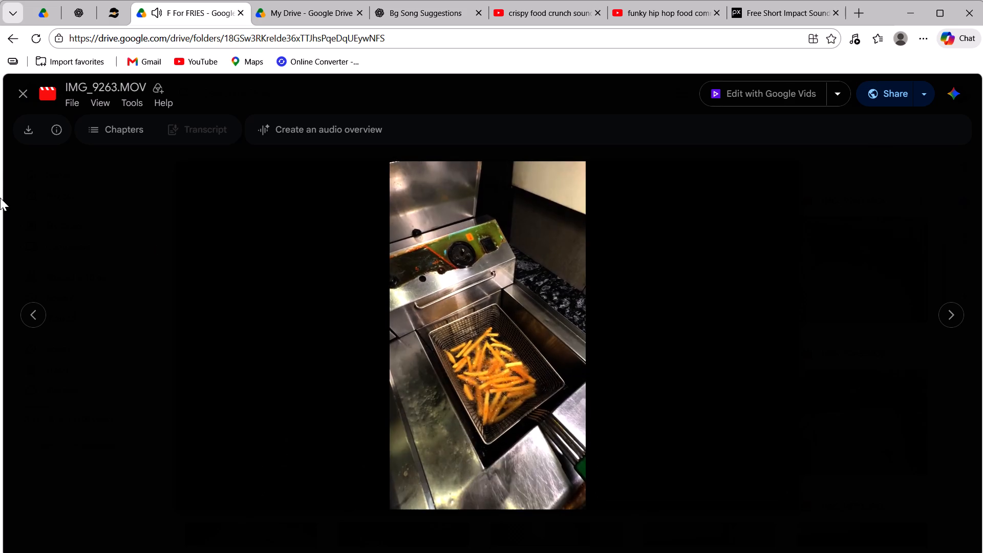
left_click(28, 127)
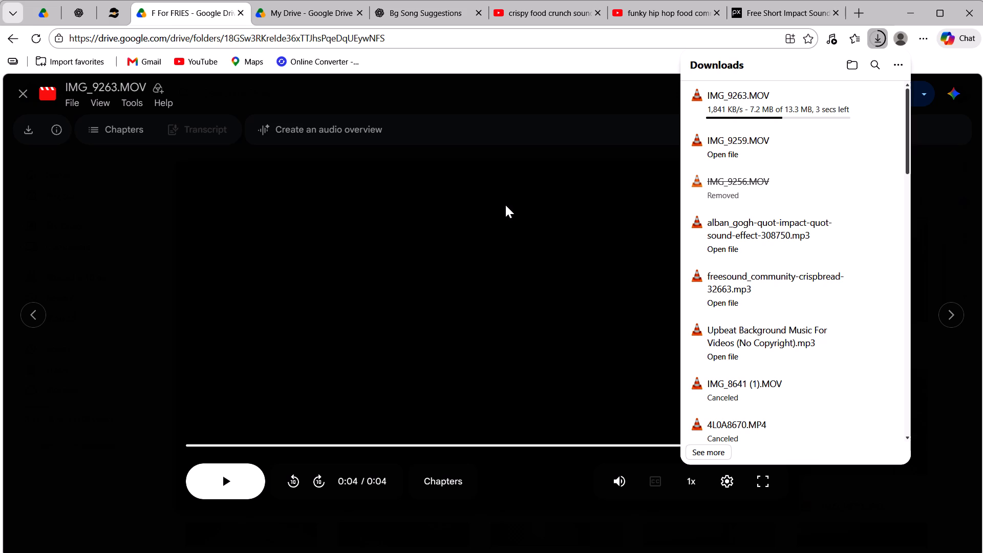
Preview IMG_9264.MOV and IMG_9265.MOV in Drive, return to IMG_9264.MOV and download it.
left_click(950, 324)
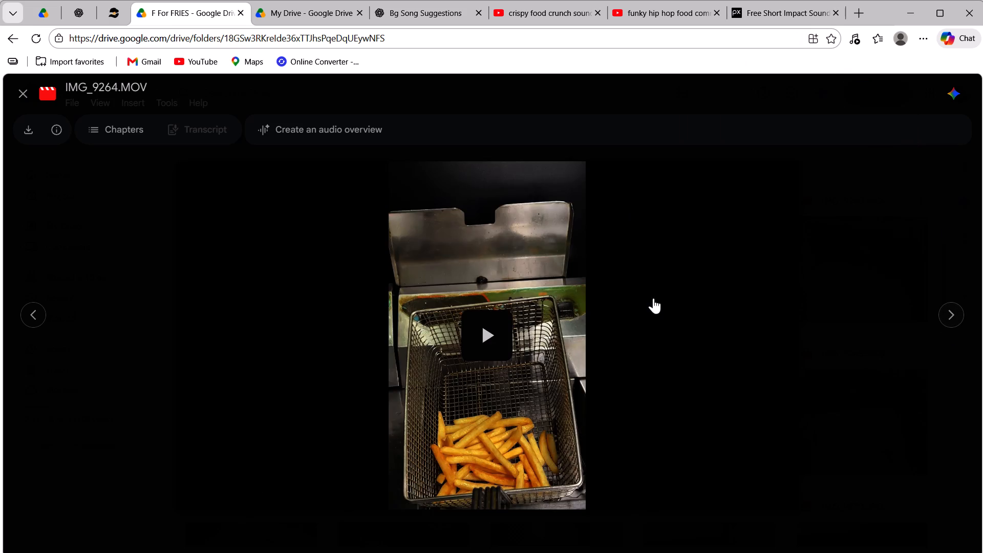
left_click(649, 296)
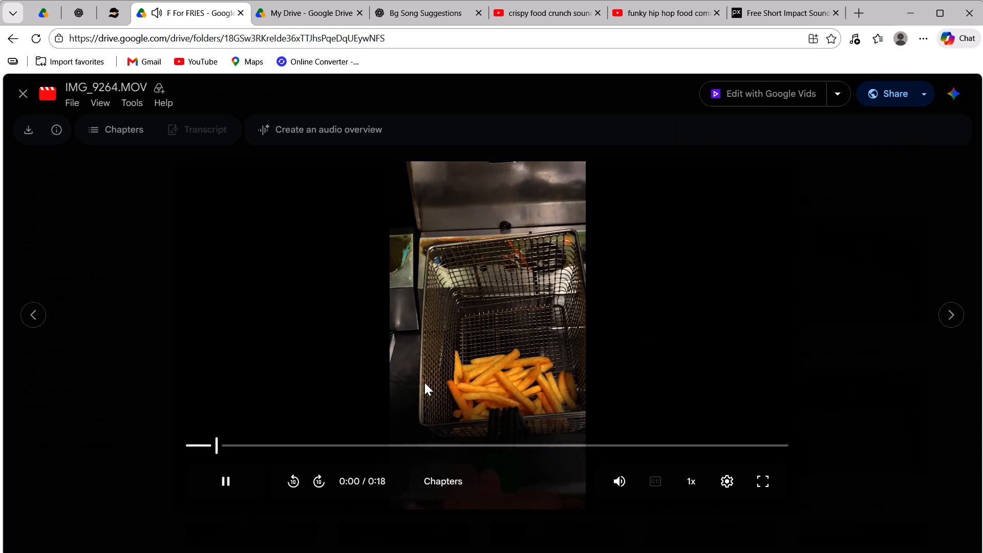
left_click(513, 443)
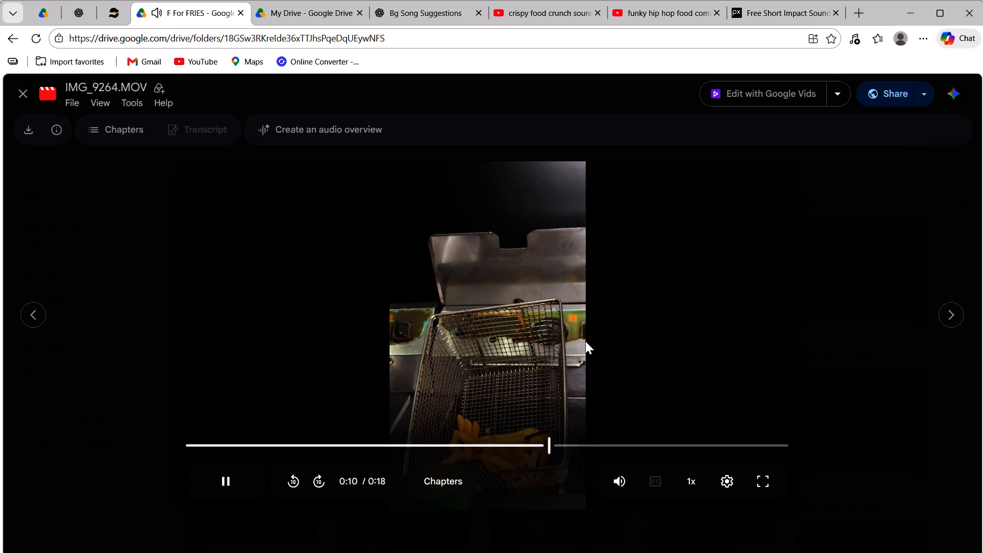
left_click(585, 342)
left_click(941, 325)
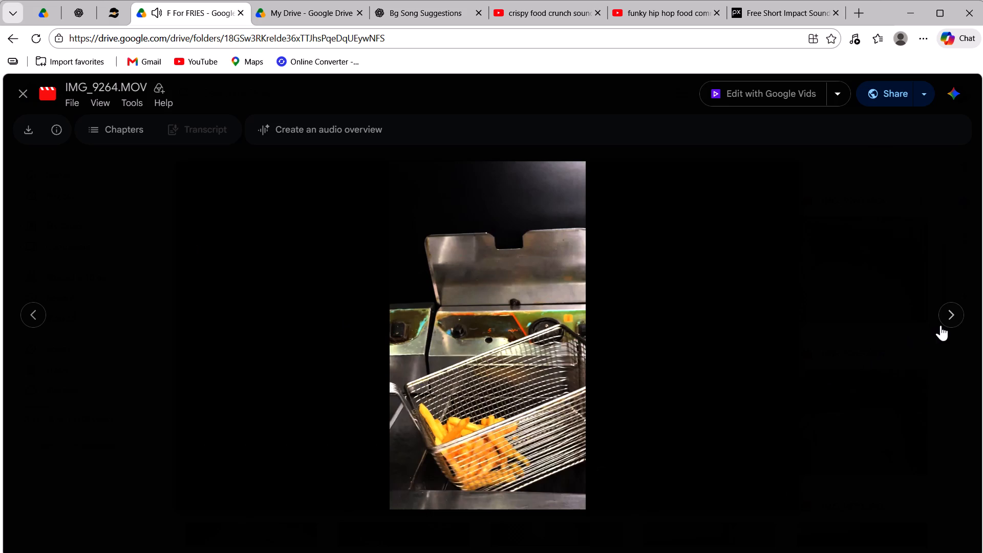
left_click(508, 358)
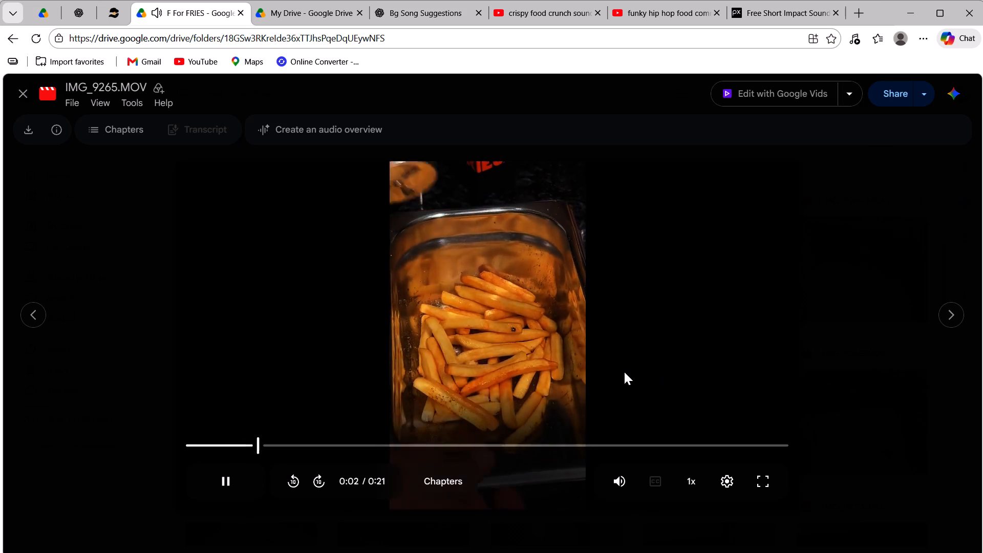
left_click(499, 366)
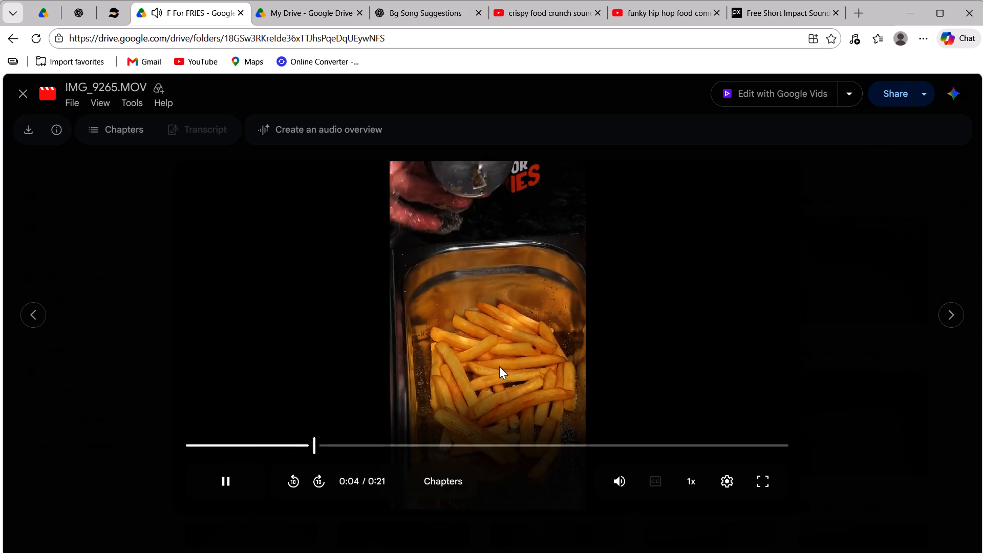
left_click(36, 317)
left_click(559, 335)
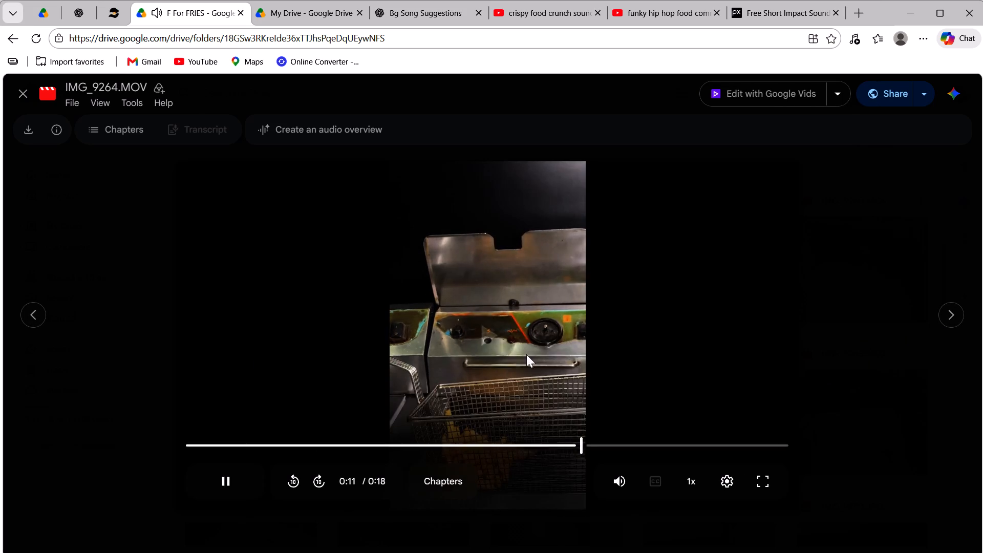
left_click(280, 436)
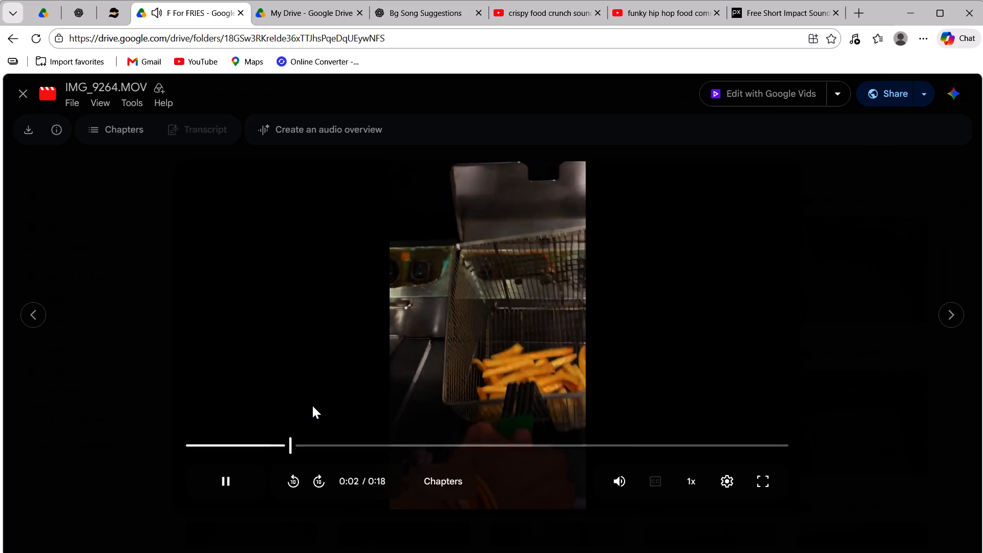
left_click(322, 367)
left_click_drag(0, 172, 43, 141)
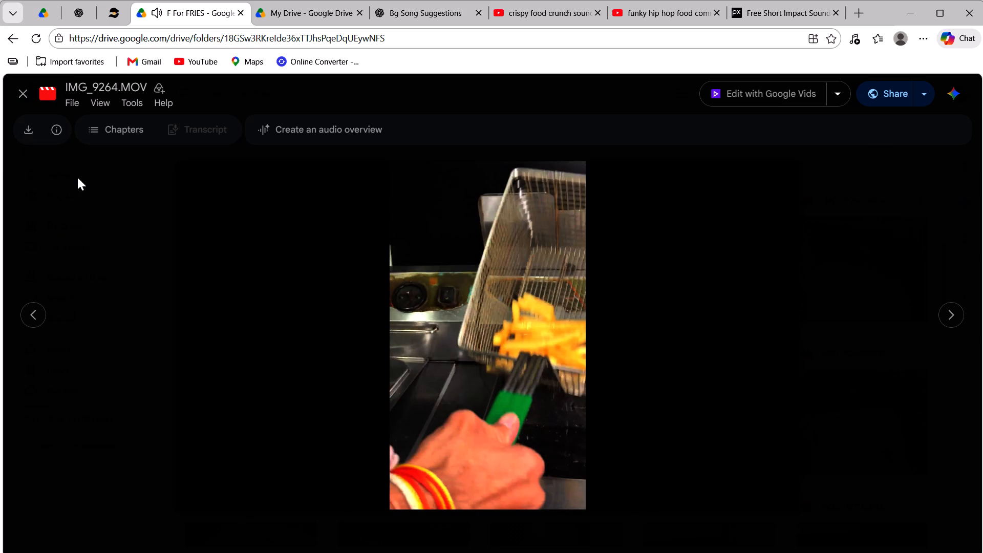
left_click(34, 131)
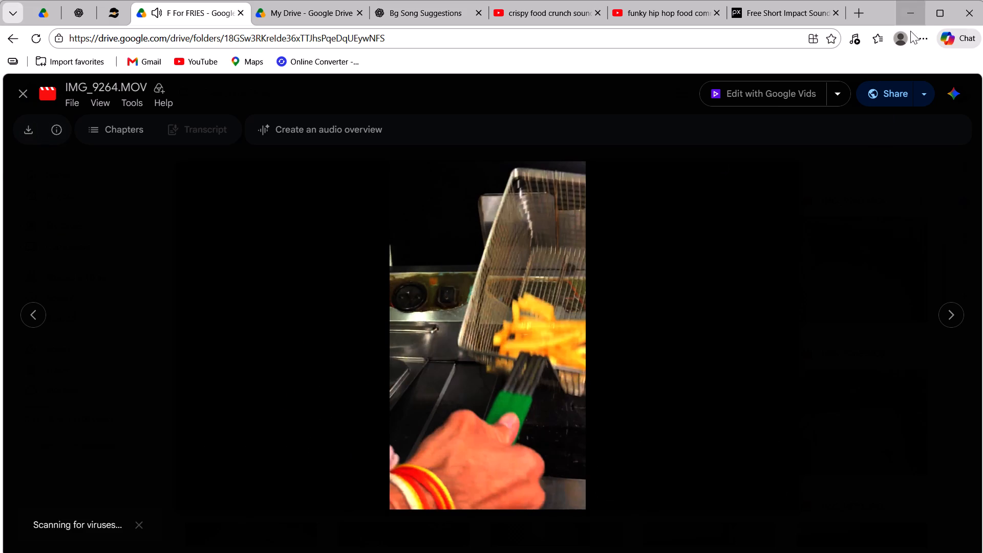
Bring the downloaded IMG_9263.MOV into After Effects as the top layer of Comp 1, starting at the beginning.
left_click(915, 36)
left_click(731, 220)
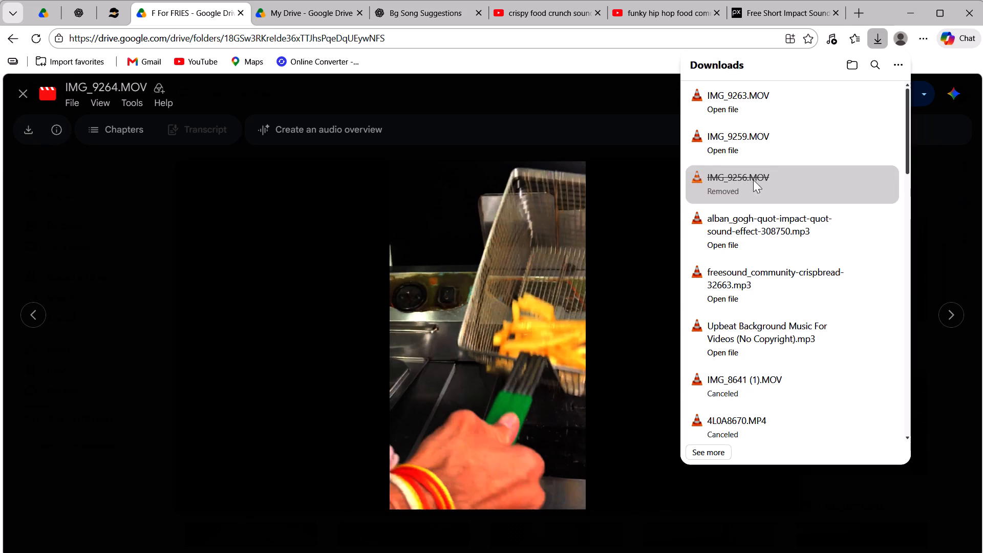
left_click_drag(787, 105, 704, 225)
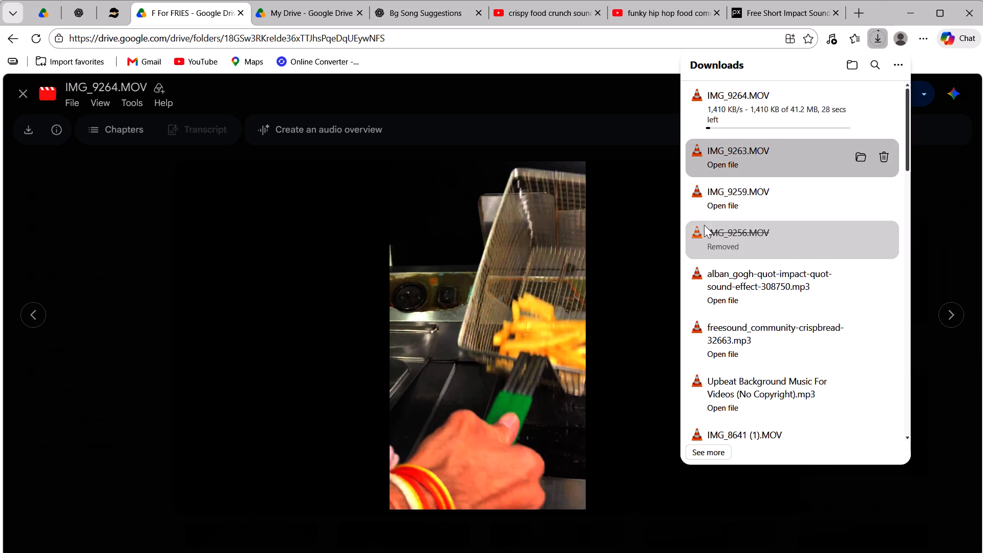
left_click_drag(704, 225, 702, 227)
left_click_drag(763, 146, 637, 539)
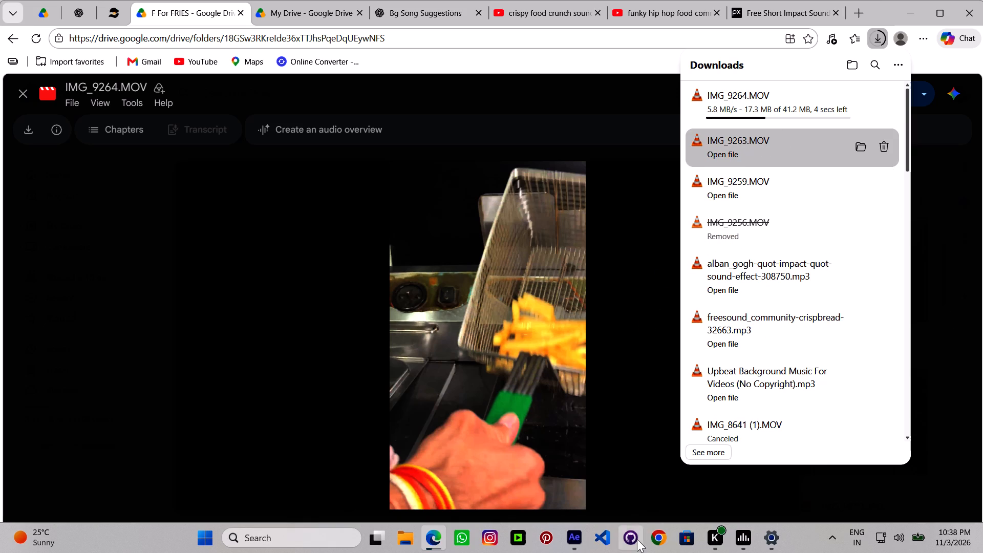
left_click_drag(637, 539, 566, 478)
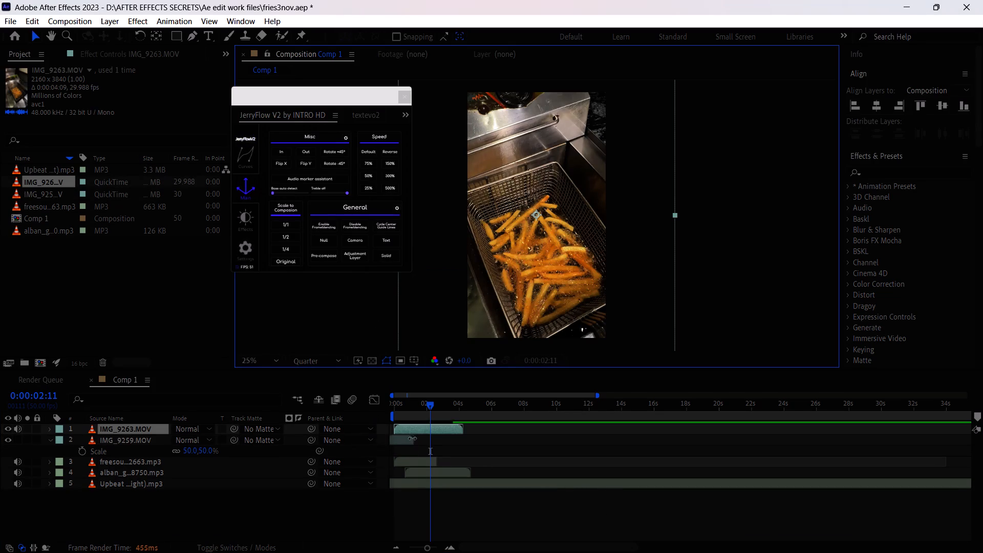
Delete the IMG_9259.MOV layer from Comp 1.
left_click(408, 439)
key("Delete")
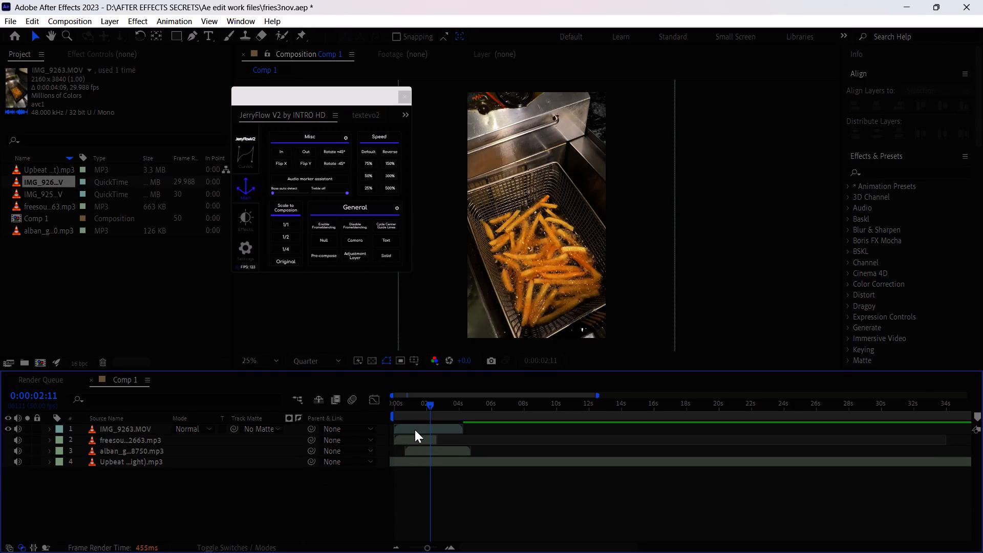
Mute the IMG_9263.MOV layer's audio and set its scale to 50%.
left_click(415, 430)
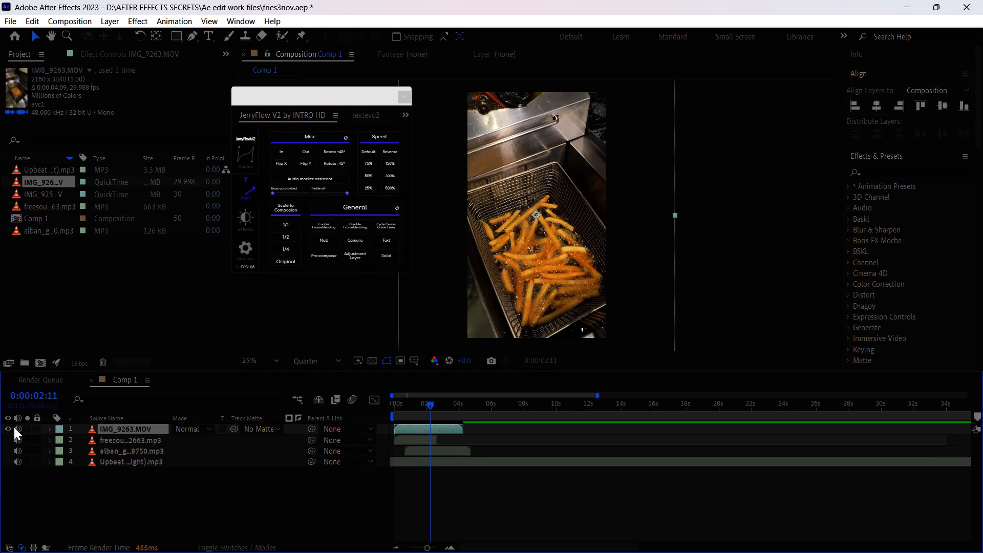
left_click(14, 427)
key("s")
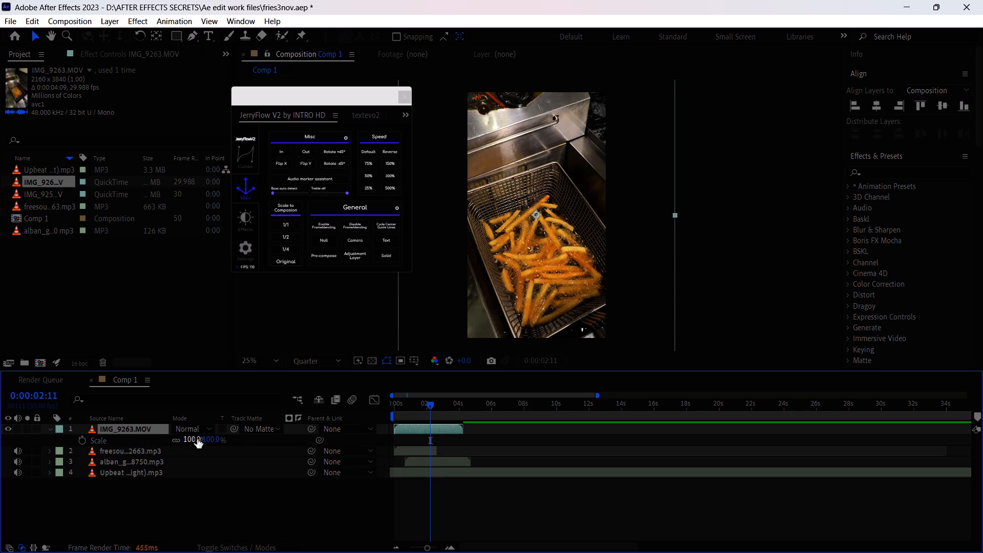
left_click(193, 438)
type("50")
key("Return")
Review the opening of IMG_9263.MOV and shift the freesound effect layer to start at about 2 seconds.
left_click_drag(426, 407, 424, 409)
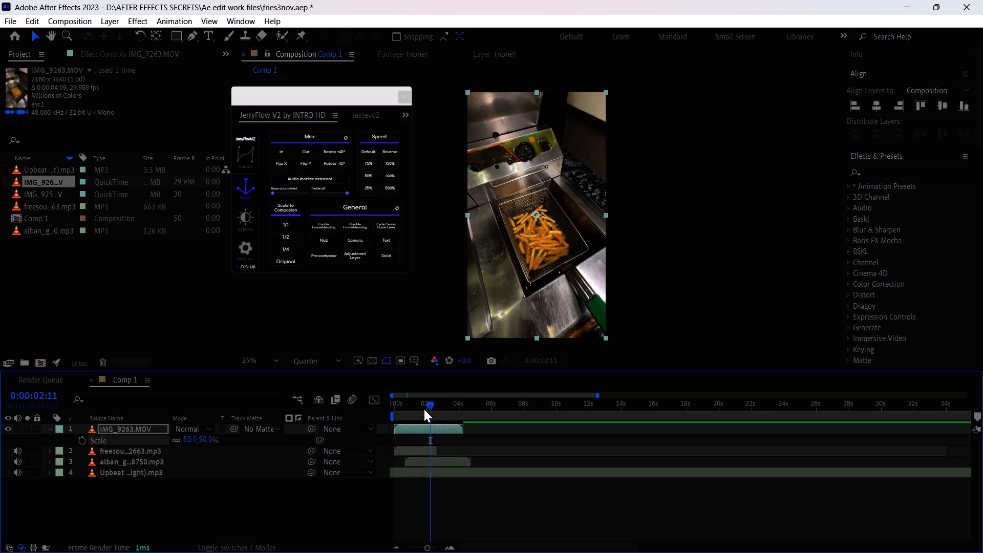
left_click_drag(424, 409, 391, 423)
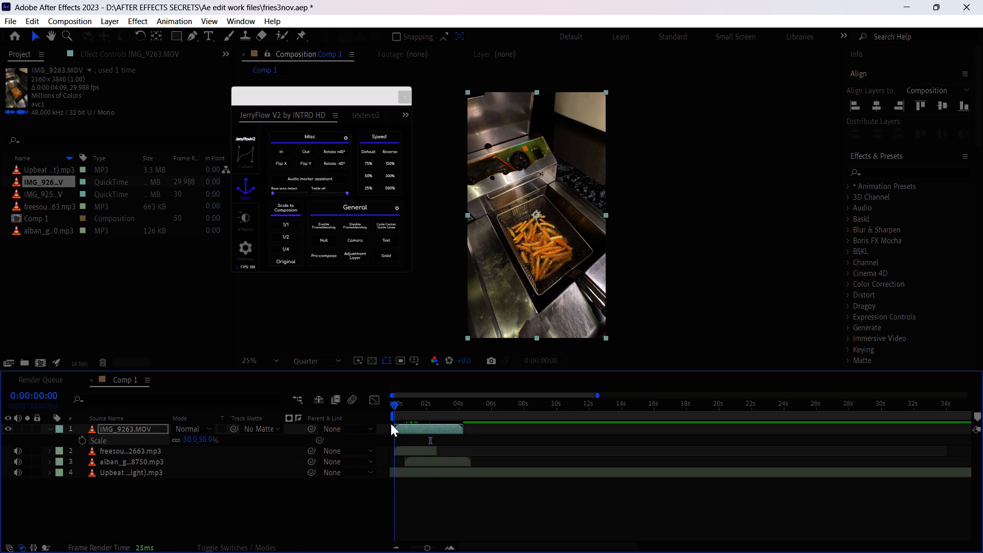
left_click_drag(391, 423, 426, 418)
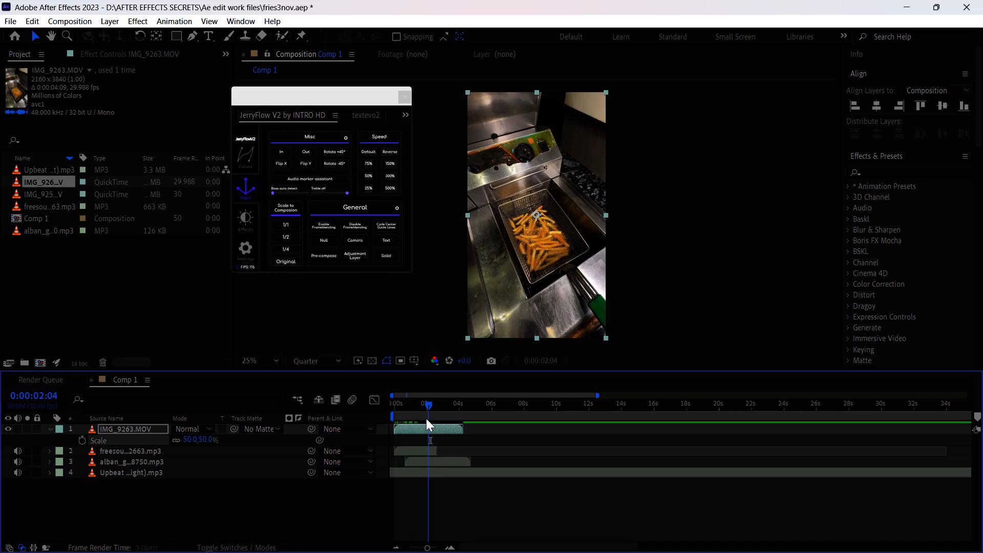
left_click_drag(426, 418, 382, 422)
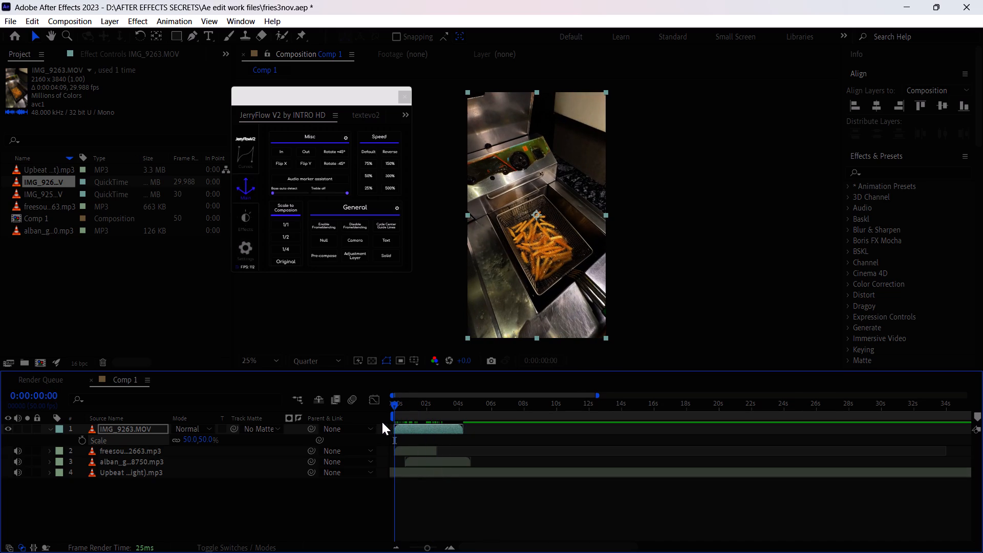
left_click(404, 452)
key("space")
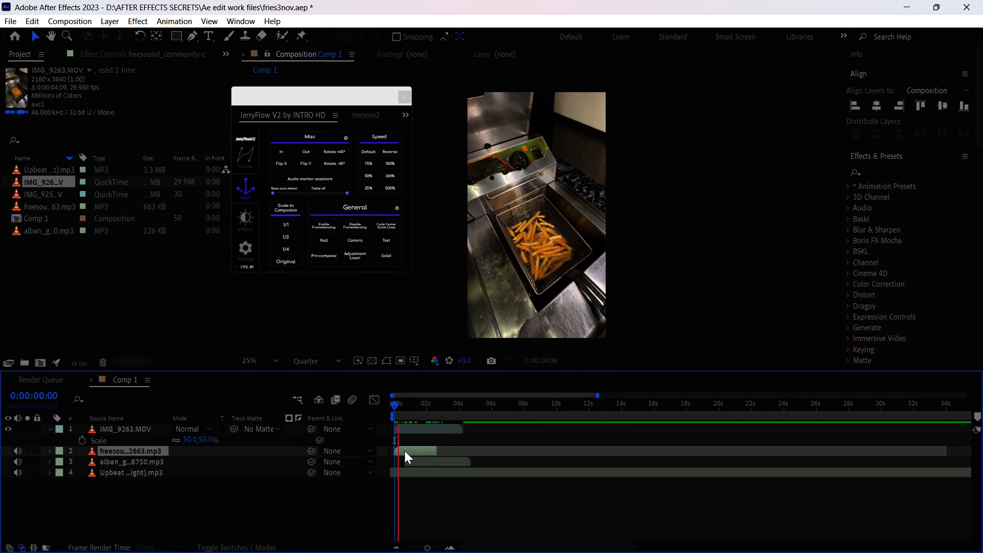
key("space")
left_click_drag(404, 452, 439, 451)
Shift the alban_gogh impact sound layer earlier to the beginning of Comp 1 and play back the opening to check its timing.
left_click_drag(426, 459, 419, 460)
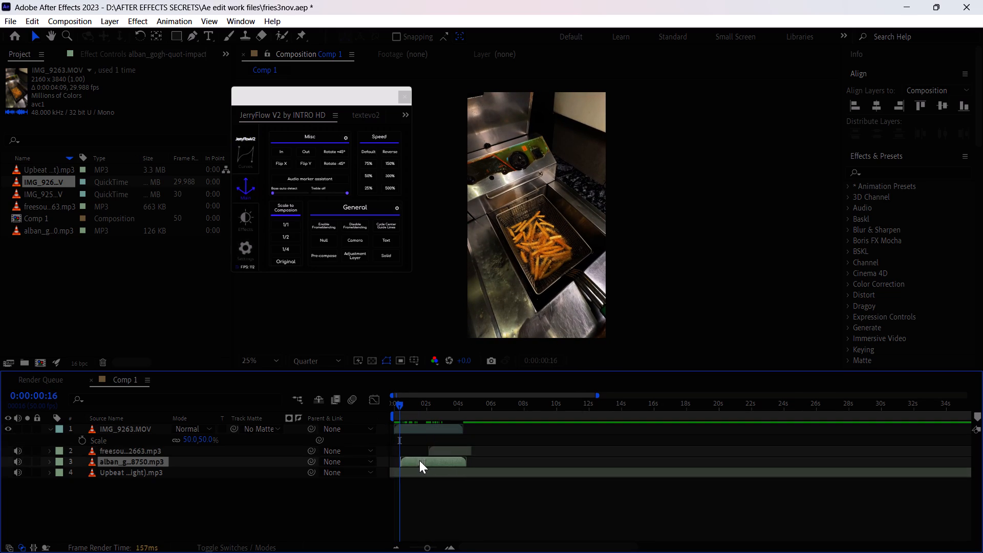
left_click_drag(419, 460, 411, 462)
key("space")
key("space")
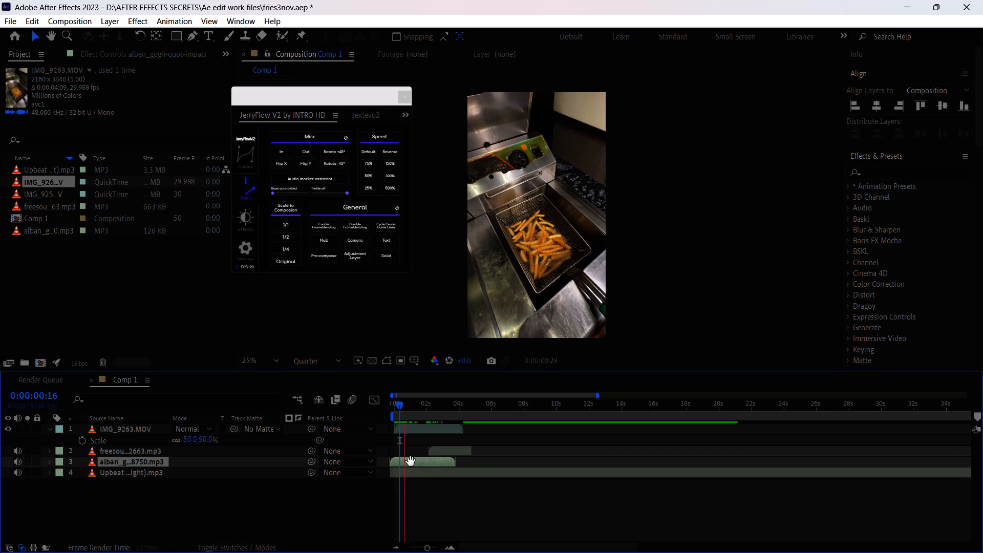
key("space")
key("space")
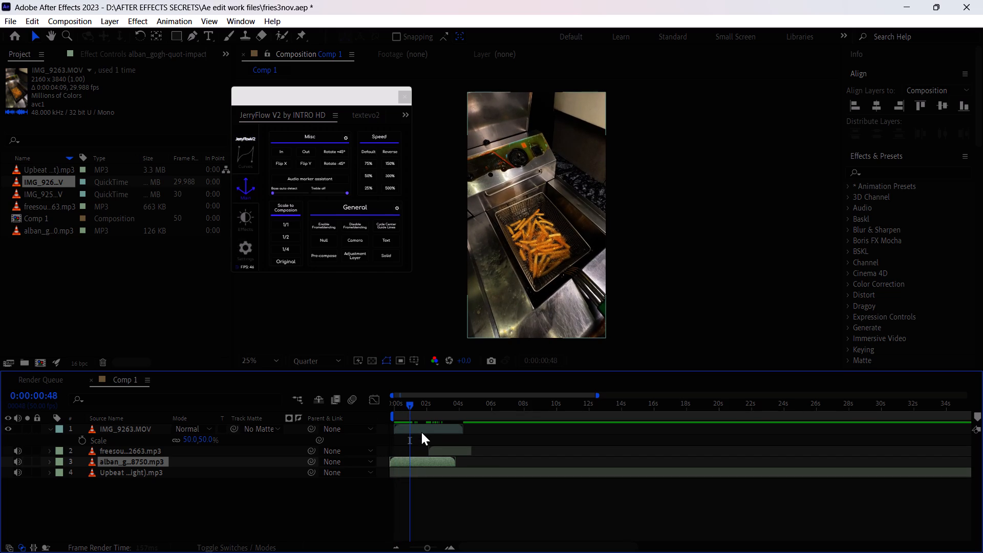
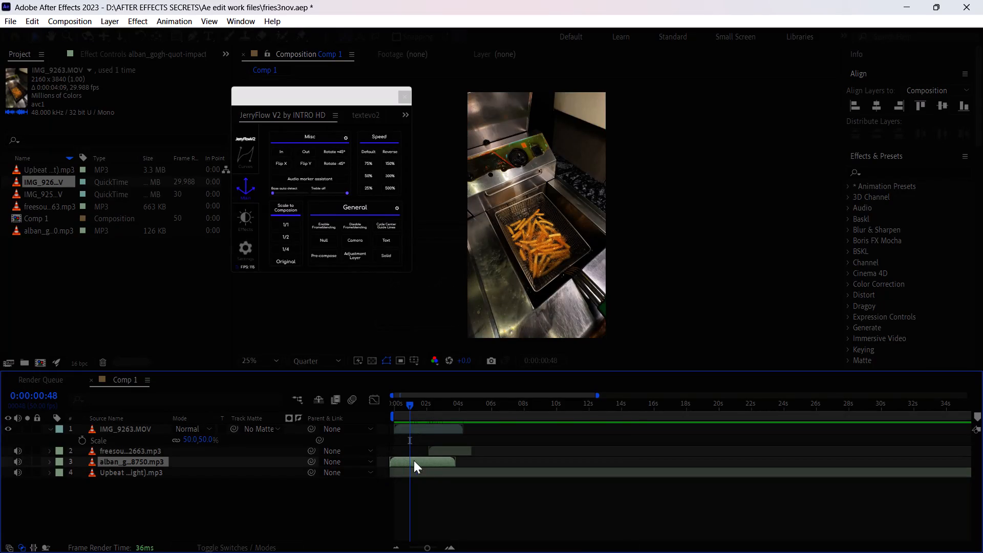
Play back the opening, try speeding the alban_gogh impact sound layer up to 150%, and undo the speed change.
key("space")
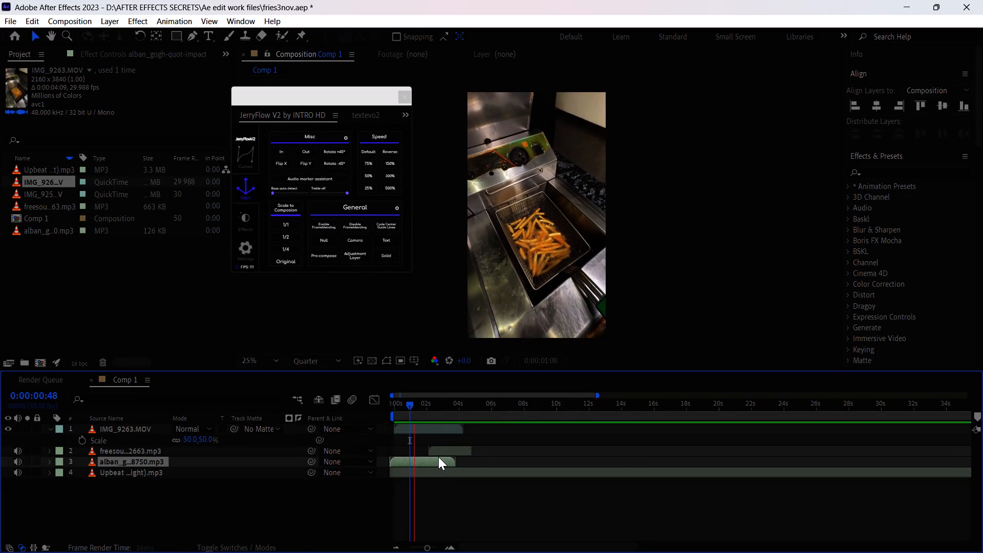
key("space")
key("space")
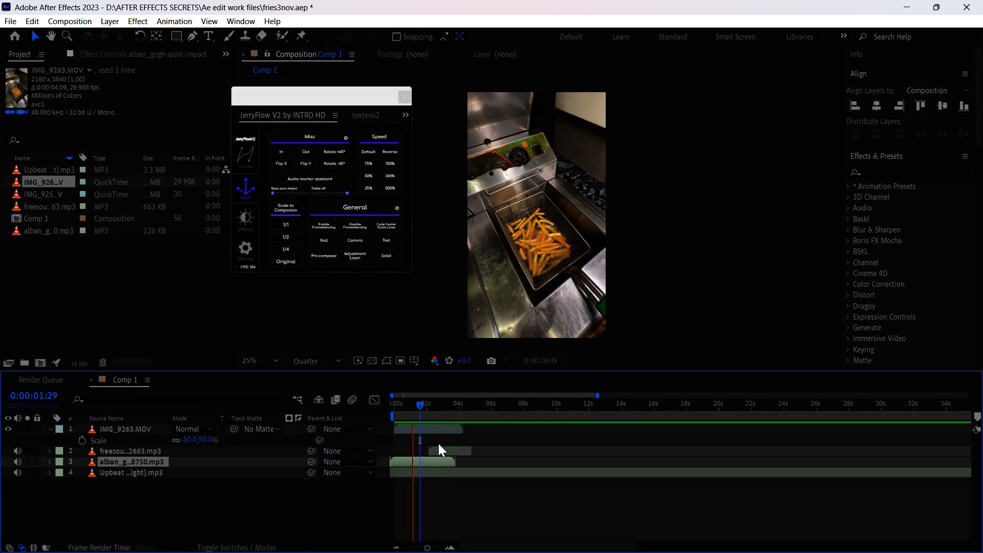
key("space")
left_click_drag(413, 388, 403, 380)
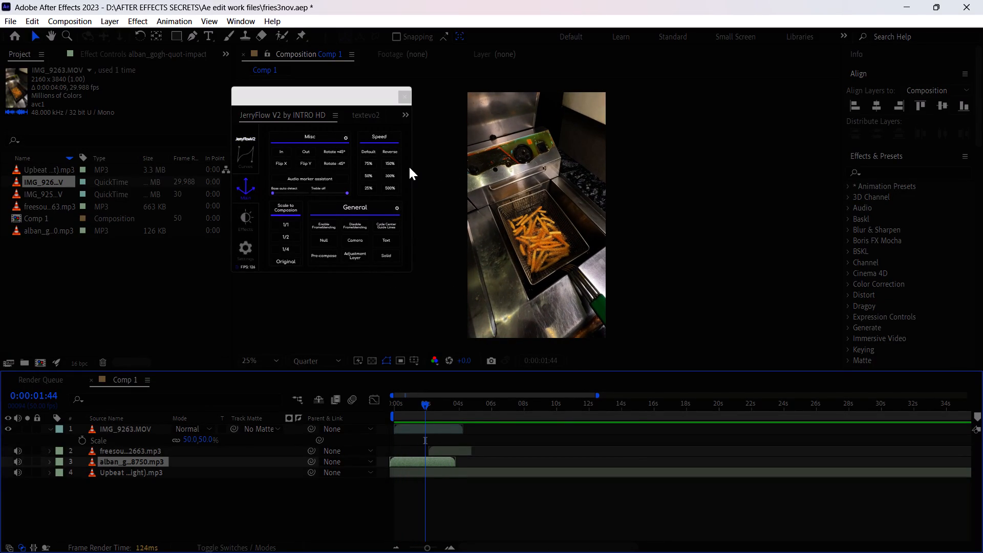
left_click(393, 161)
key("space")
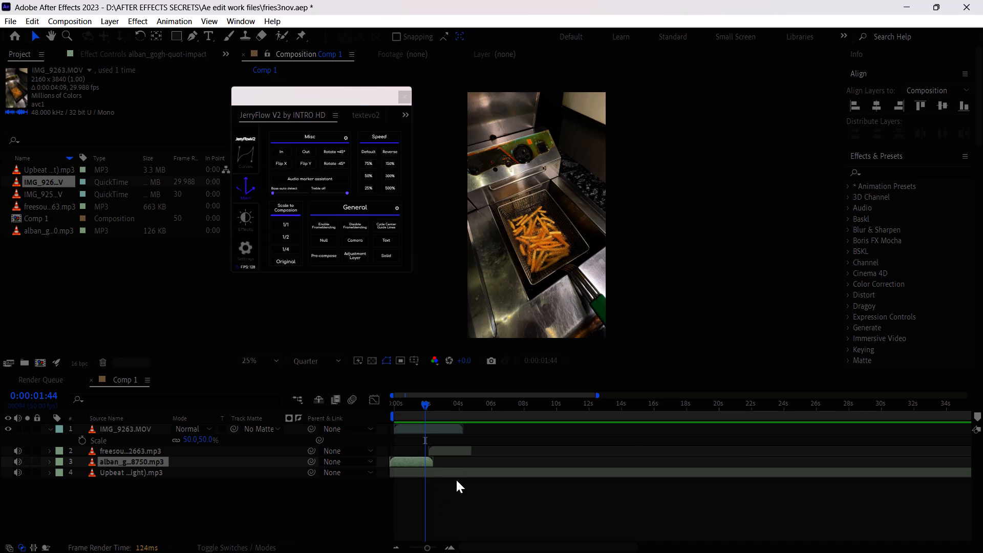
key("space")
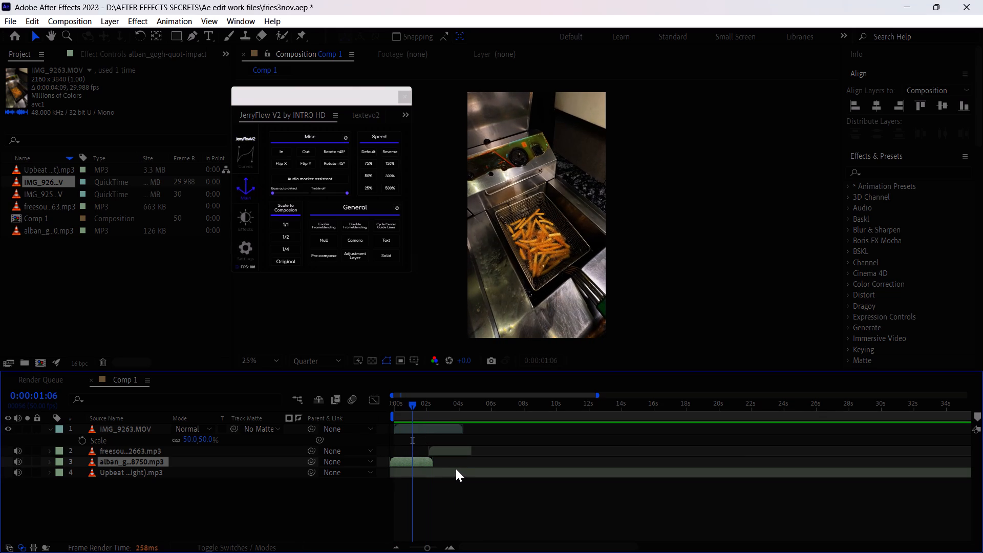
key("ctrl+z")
Speed up the IMG_9263.MOV layer to 150% and play back the opening to check its pace.
left_click(435, 425)
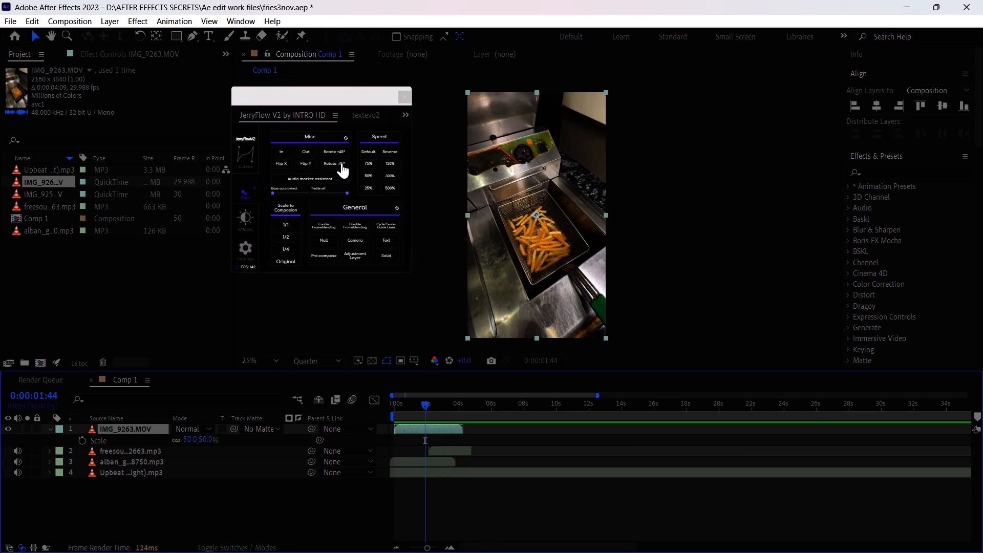
left_click(390, 160)
key("space")
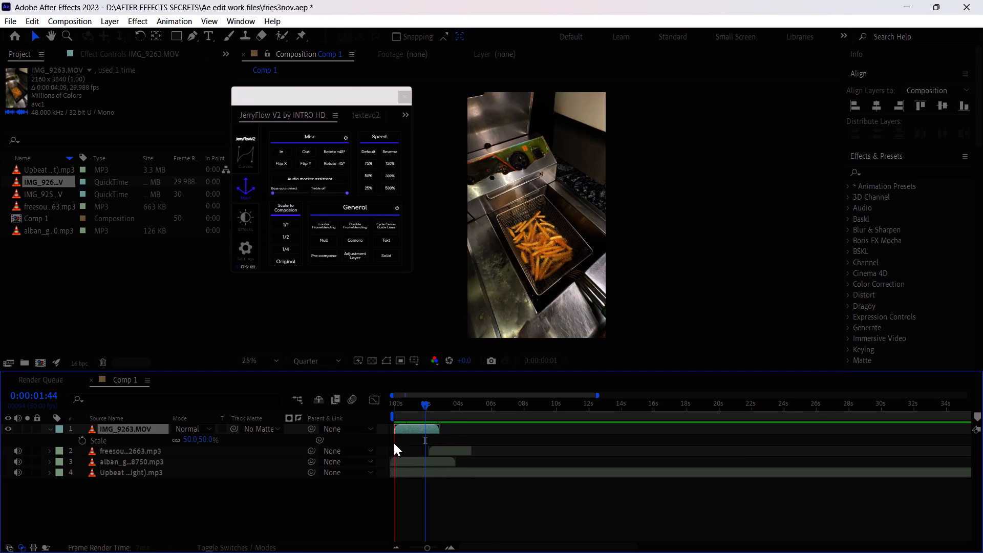
key("space")
key("space")
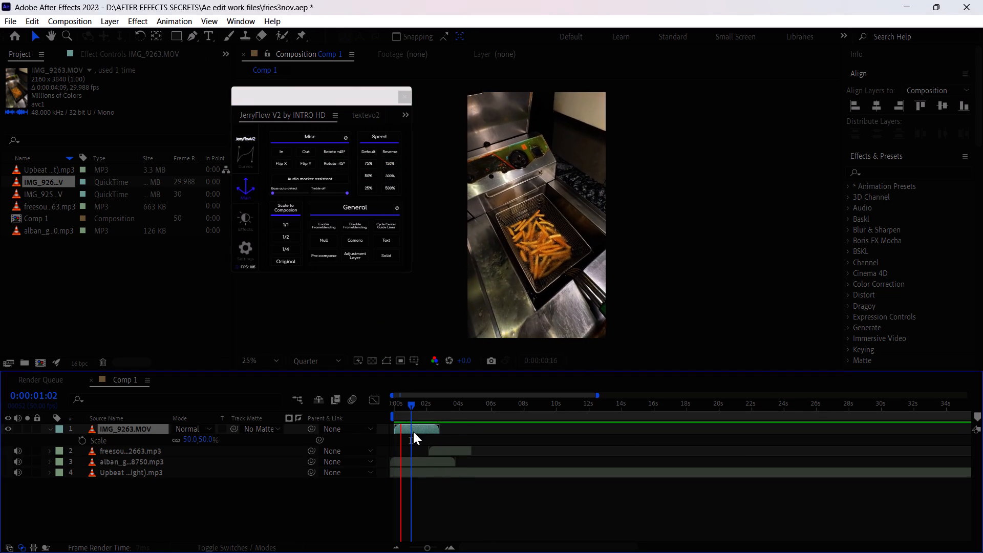
key("space")
key("space")
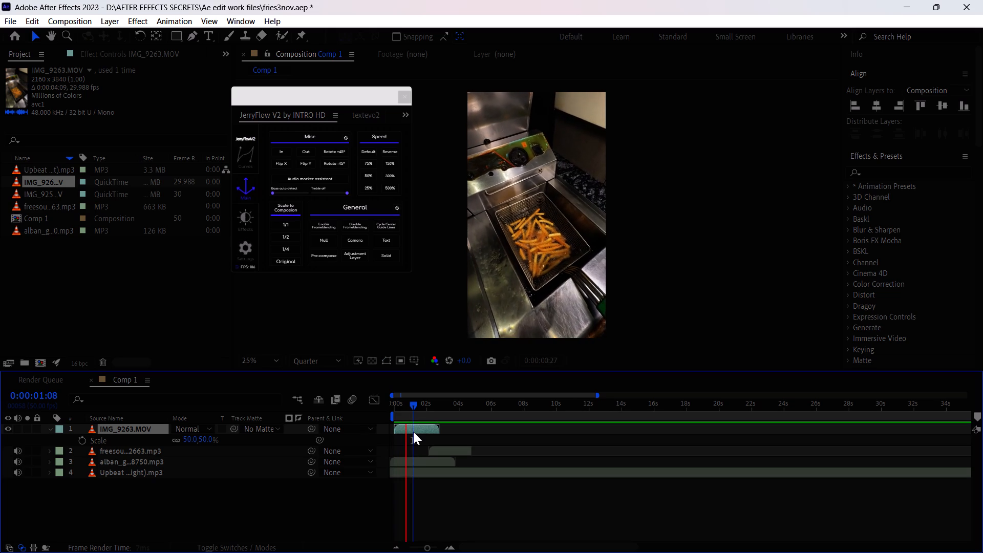
key("space")
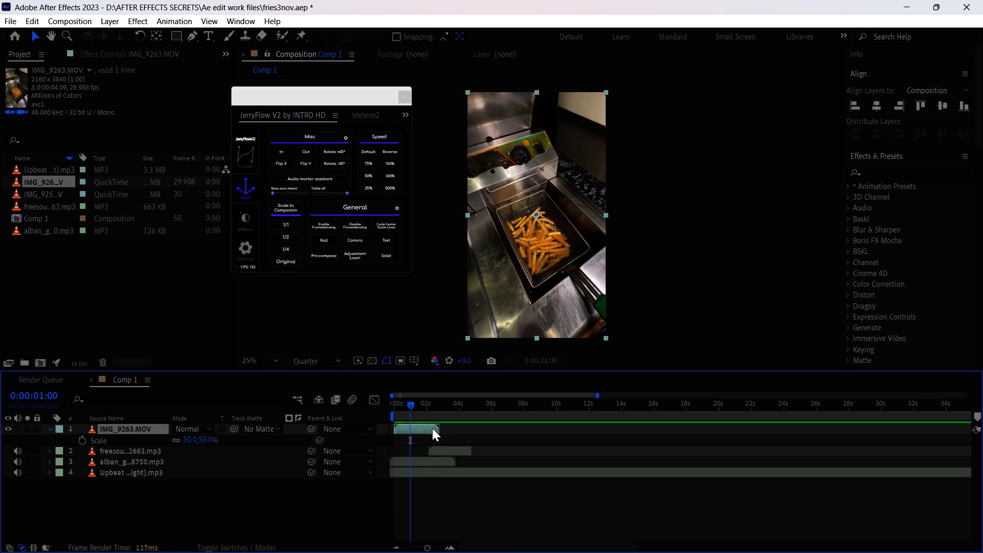
Shift the IMG_9263.MOV layer earlier so it ends at about 2 seconds, where the freesound effect starts, and play back the opening.
left_click(432, 428)
left_click_drag(412, 405, 429, 415)
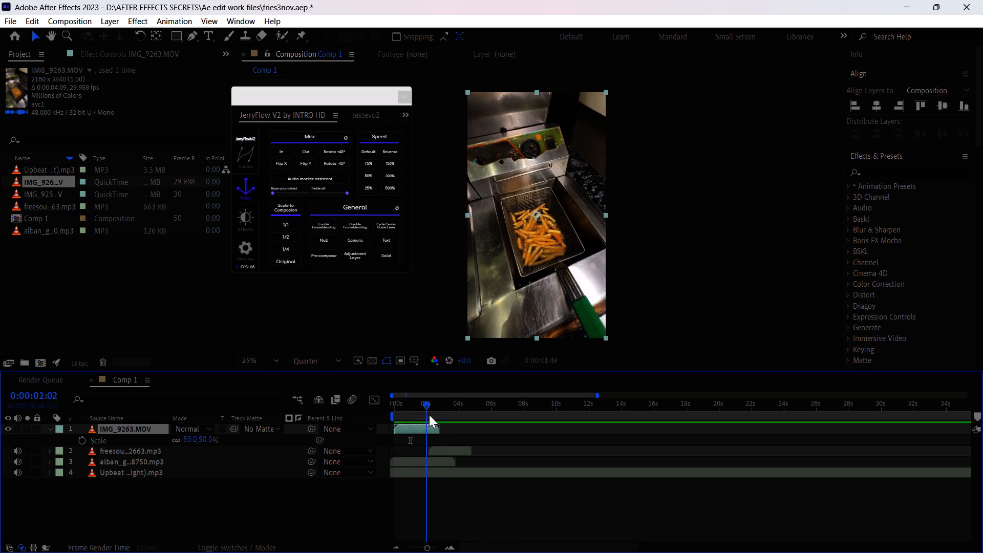
left_click_drag(429, 415, 390, 422)
left_click_drag(412, 428, 405, 431)
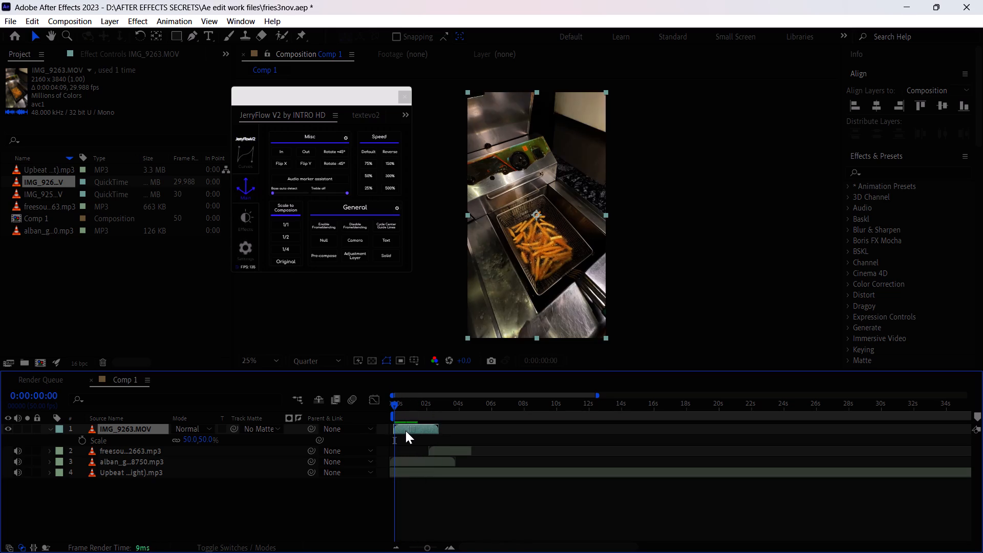
left_click_drag(405, 431, 401, 431)
key("space")
key("space")
key("space")
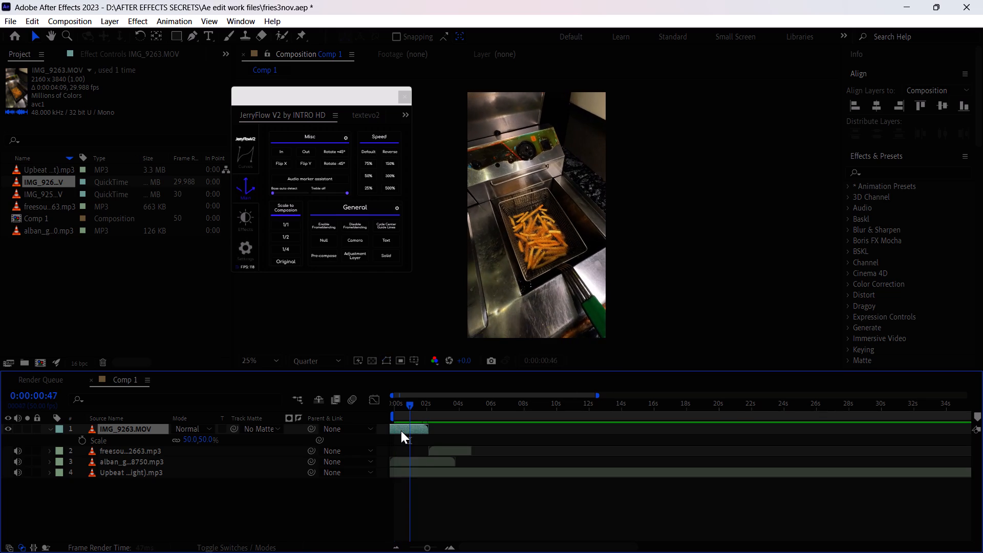
key("space")
key("space")
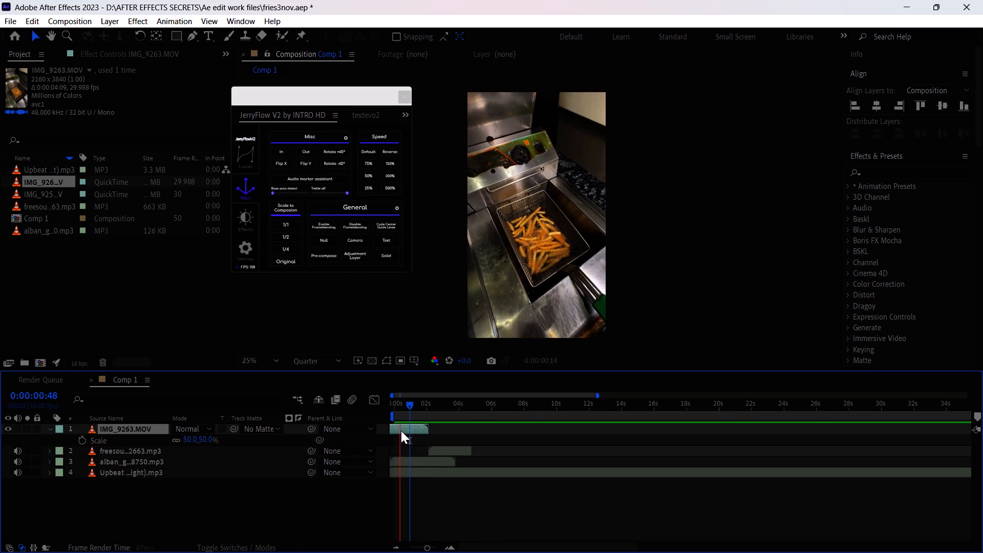
key("space")
Lower the Upbeat background music layer's audio level to -14 dB.
left_click(50, 472)
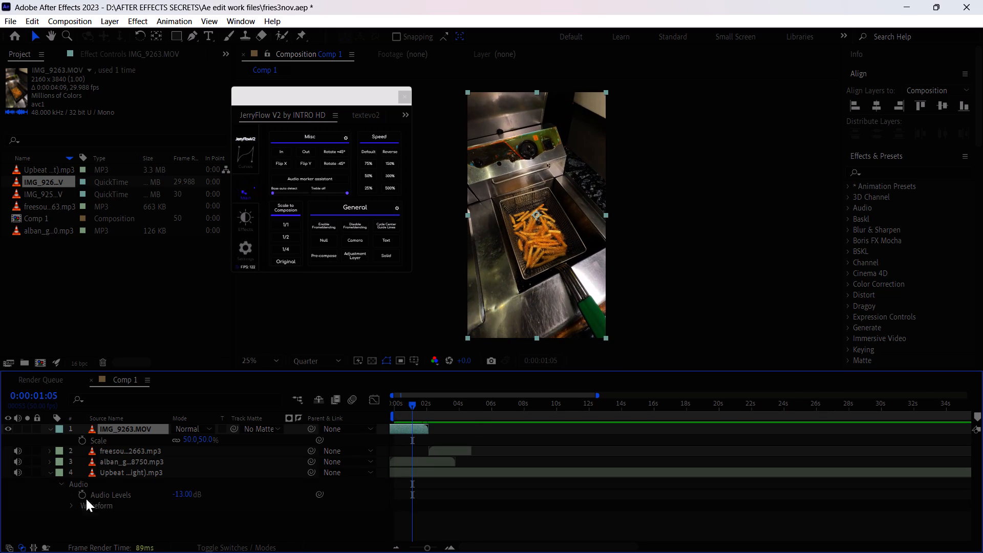
left_click(186, 496)
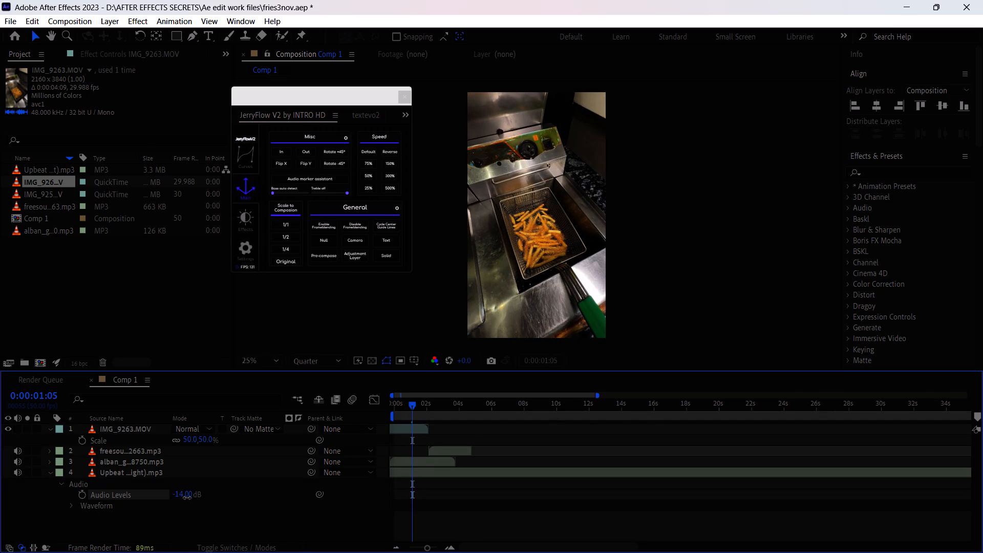
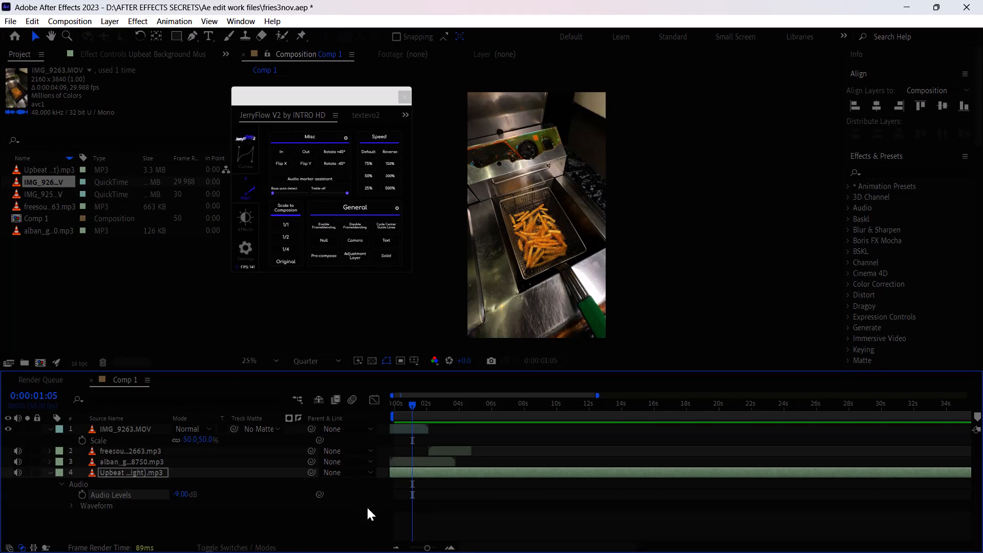
Play back the opening and nudge the alban_gogh impact sound layer slightly earlier.
key("space")
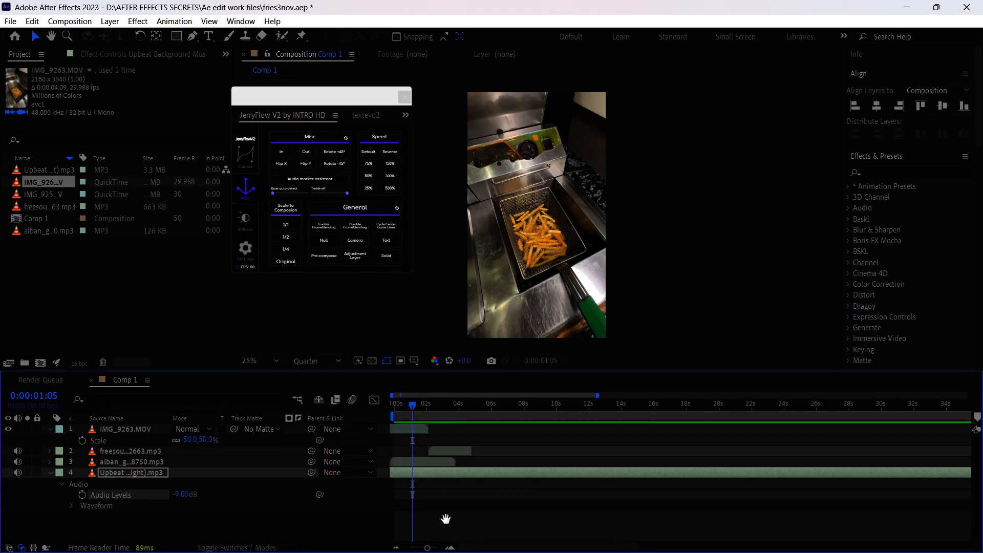
key("space")
key("space")
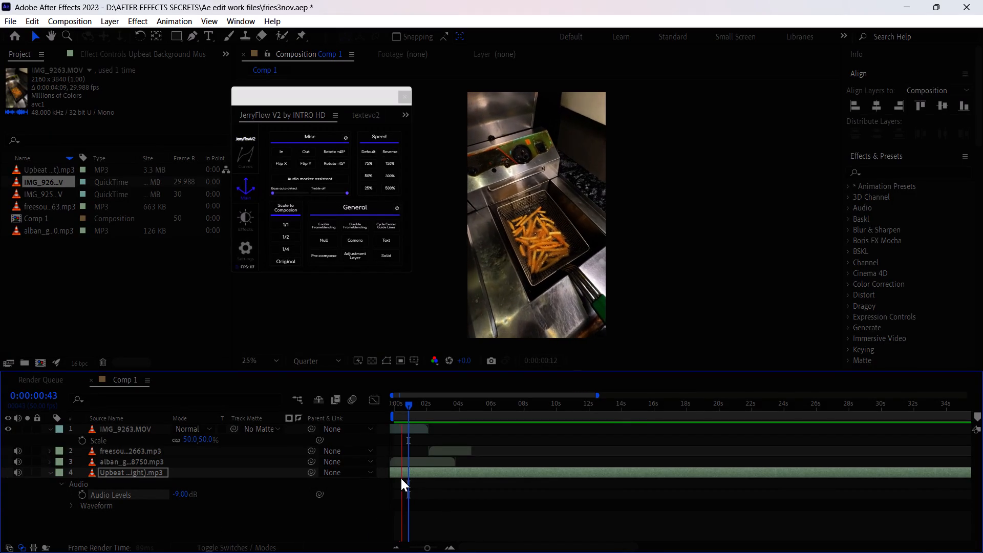
key("space")
key("space")
key("space")
left_click(416, 462)
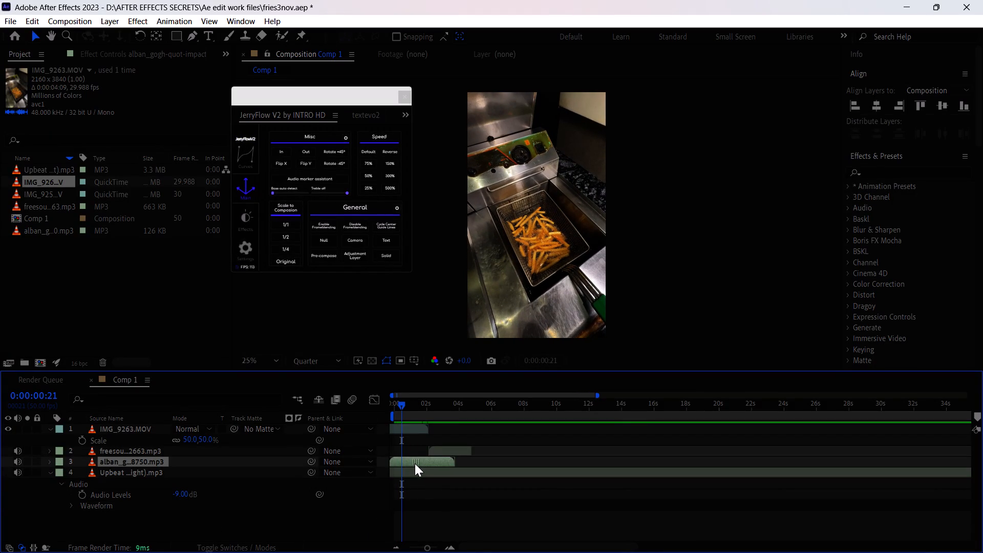
key("space")
key("space")
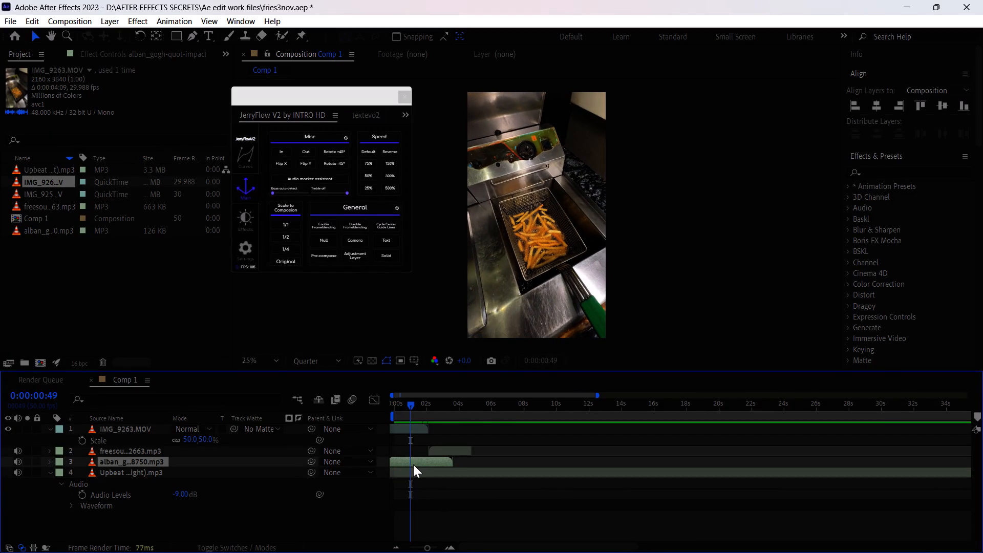
Shift the freesound effect layer earlier so it starts at about 1.3 seconds, checking the hit point by playback.
key("space")
key("space")
left_click_drag(447, 450, 442, 452)
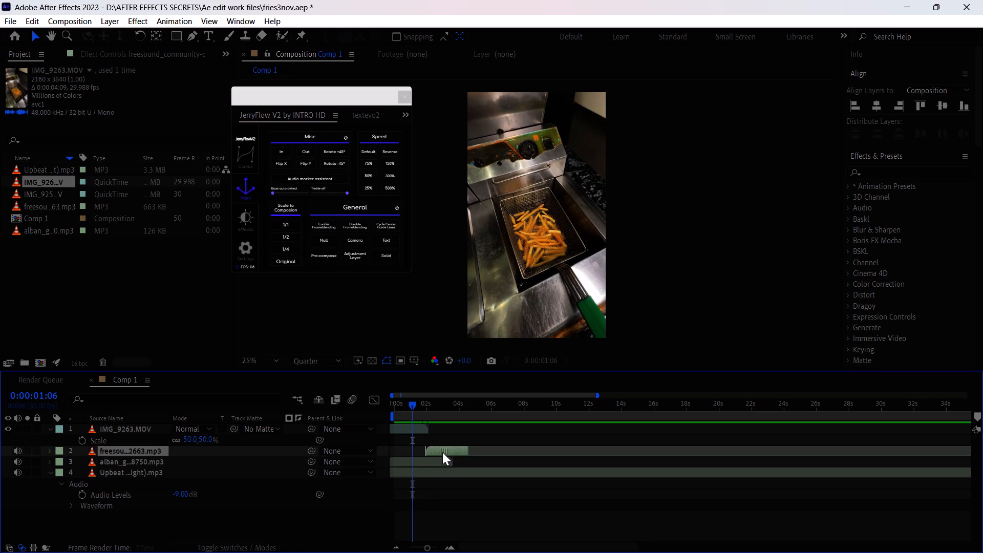
left_click_drag(442, 452, 432, 457)
Switch to Microsoft Edge and bring the downloaded IMG_9264.MOV into Comp 1 in After Effects as the top layer.
left_click(437, 539)
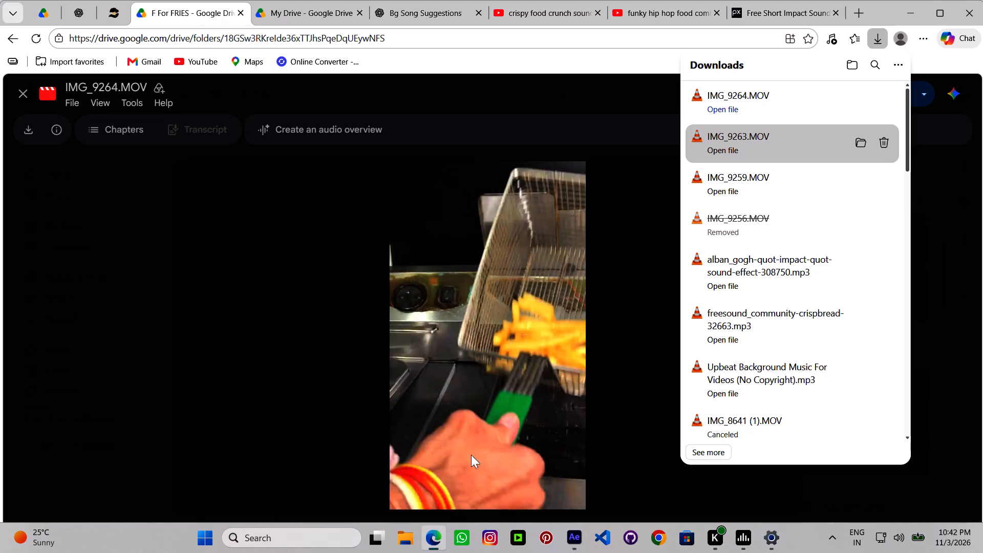
left_click_drag(748, 99, 581, 540)
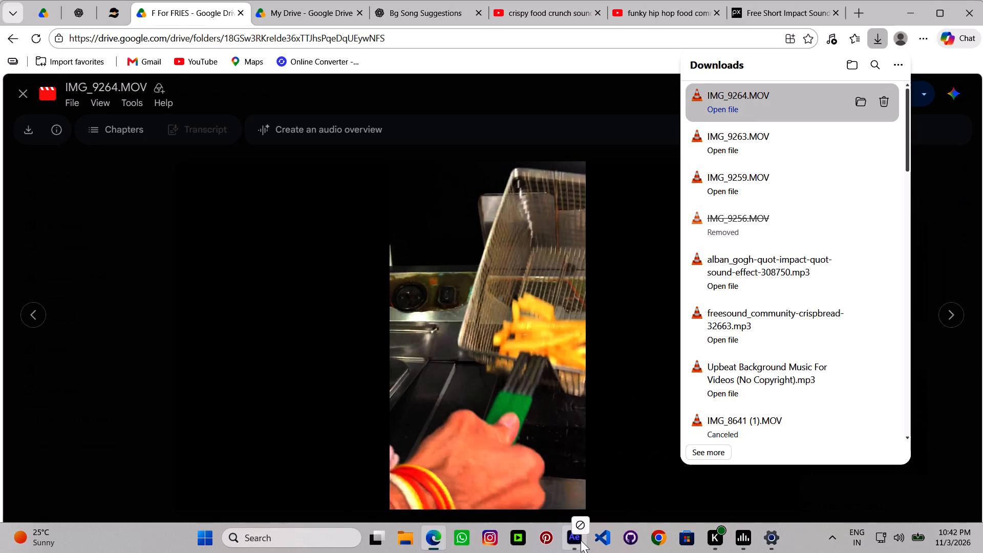
left_click_drag(581, 540, 506, 449)
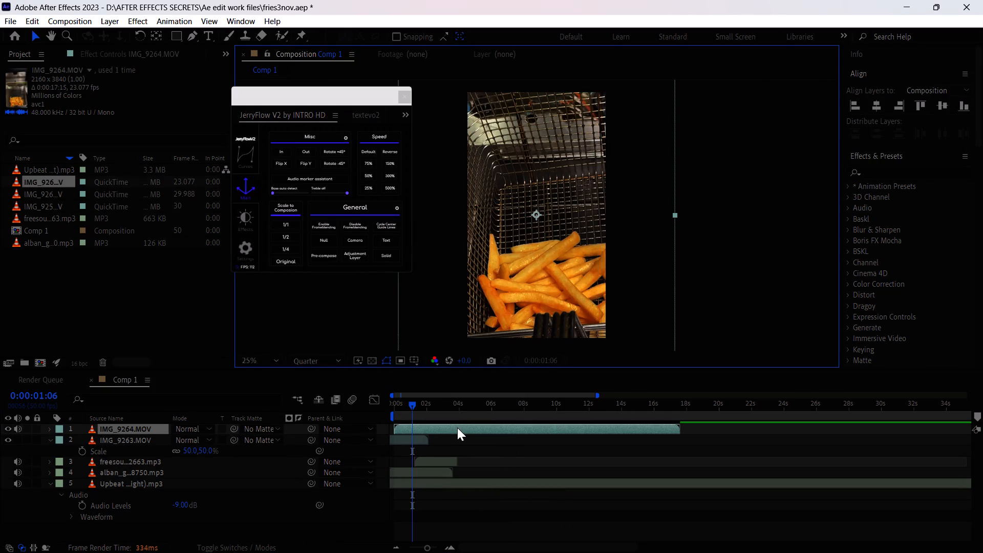
Mute the IMG_9264.MOV layer's audio and set its scale to 50%.
key("s")
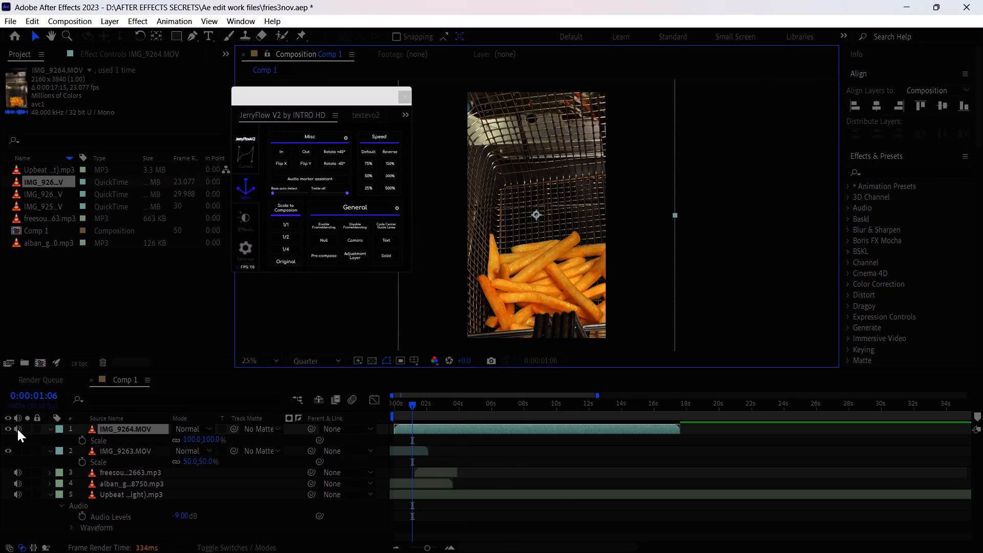
left_click(17, 429)
left_click(191, 442)
type("50")
key("Return")
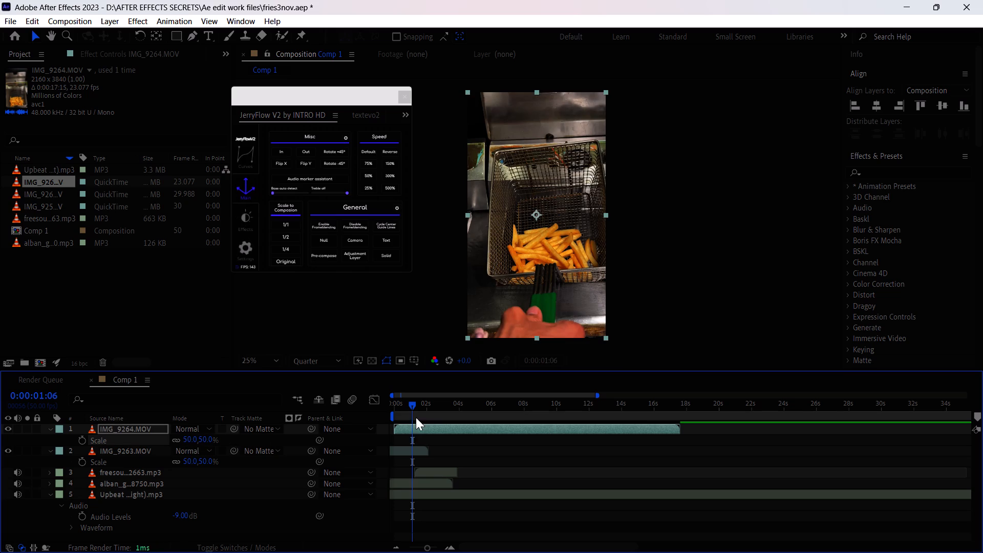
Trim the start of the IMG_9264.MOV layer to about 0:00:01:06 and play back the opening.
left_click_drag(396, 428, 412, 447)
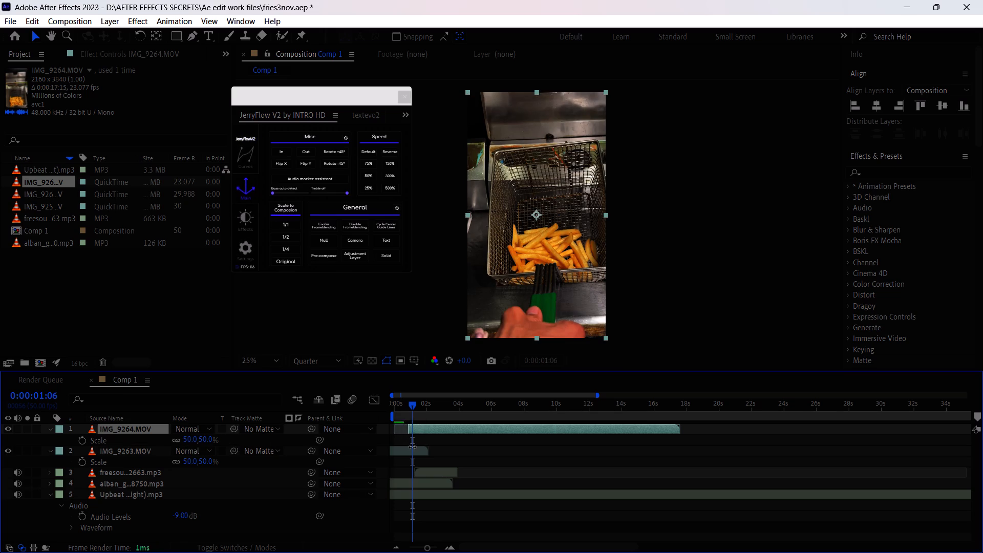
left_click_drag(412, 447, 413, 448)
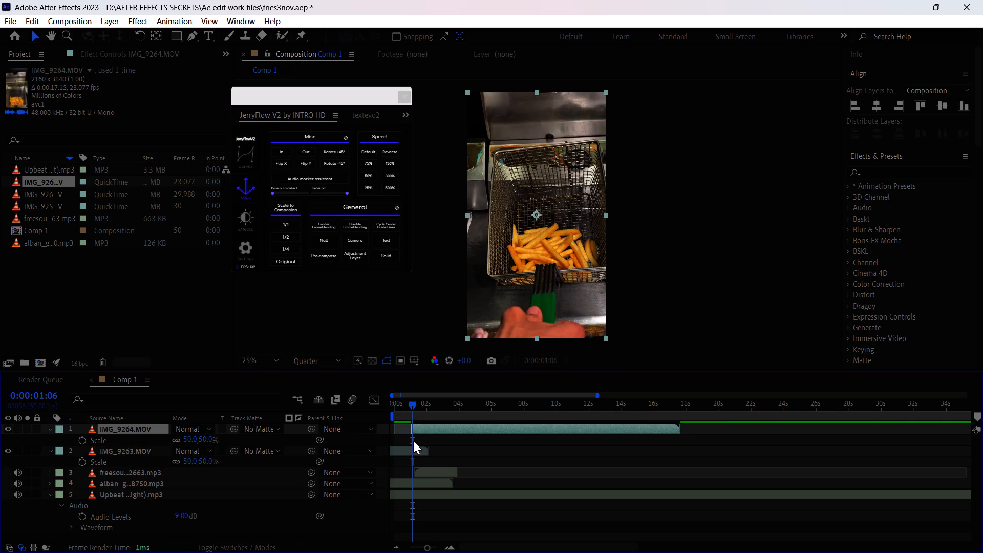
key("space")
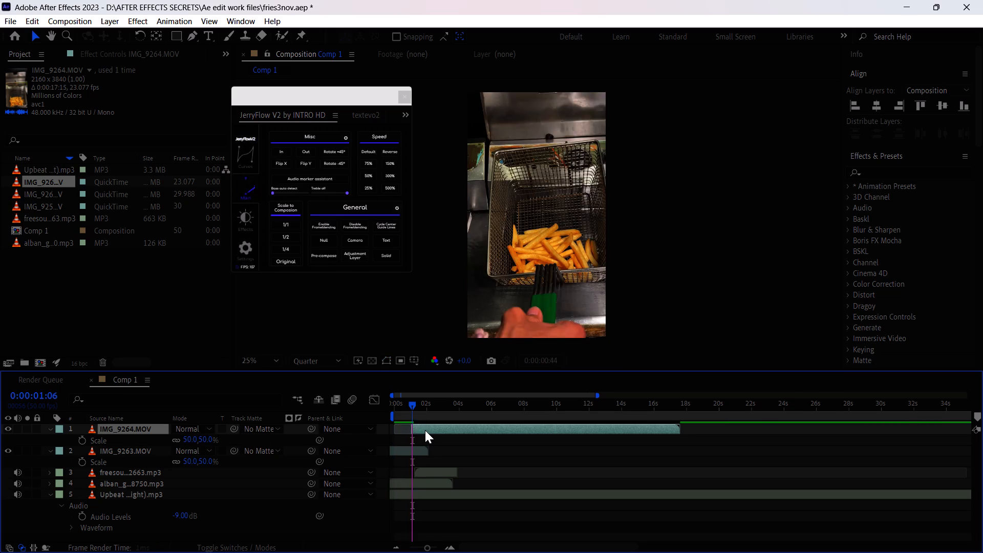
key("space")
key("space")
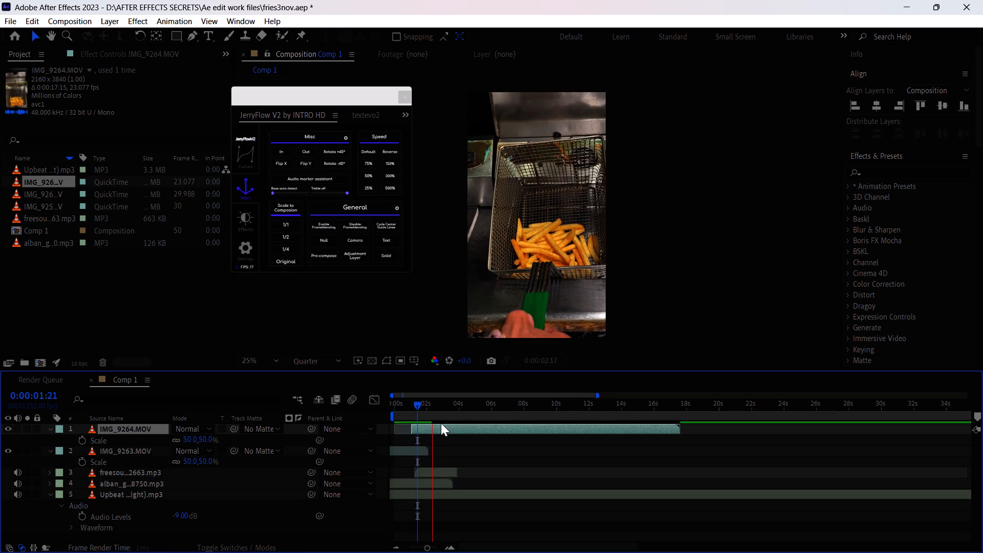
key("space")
Trim the IMG_9264.MOV layer's start to about 2.3 seconds, slide it back to begin with the freesound effect, and play back the opening.
left_click_drag(433, 403, 443, 419)
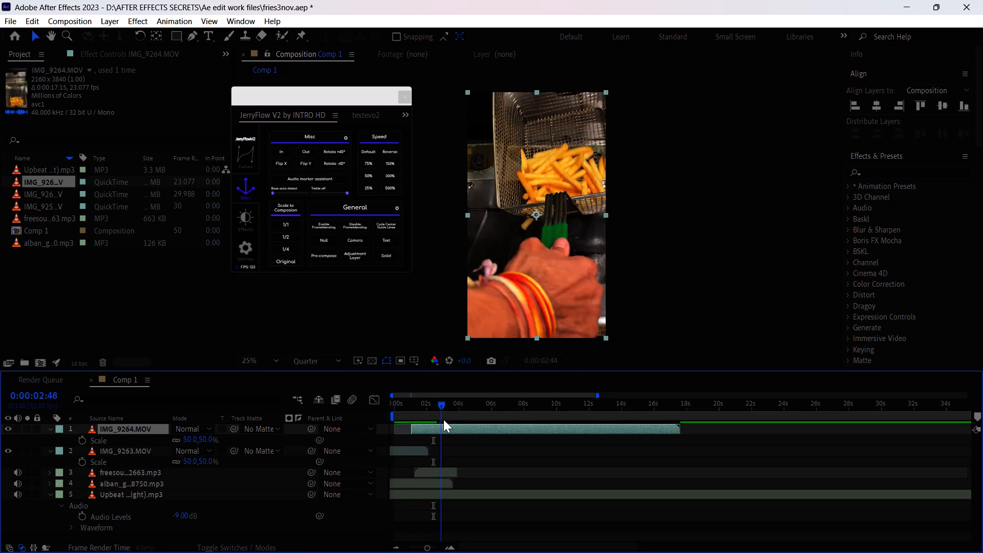
left_click_drag(443, 419, 438, 420)
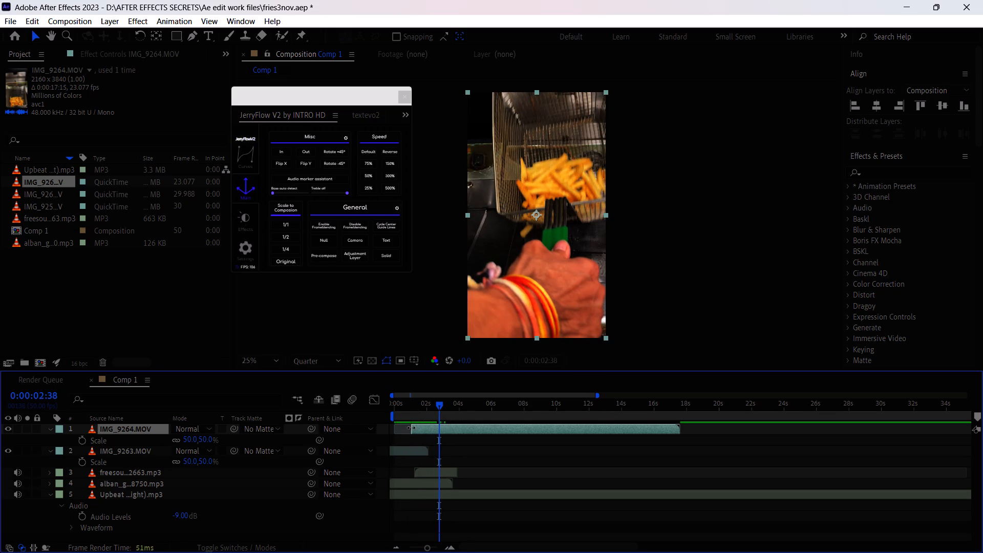
left_click_drag(411, 427, 433, 432)
left_click_drag(442, 428, 422, 435)
key("space")
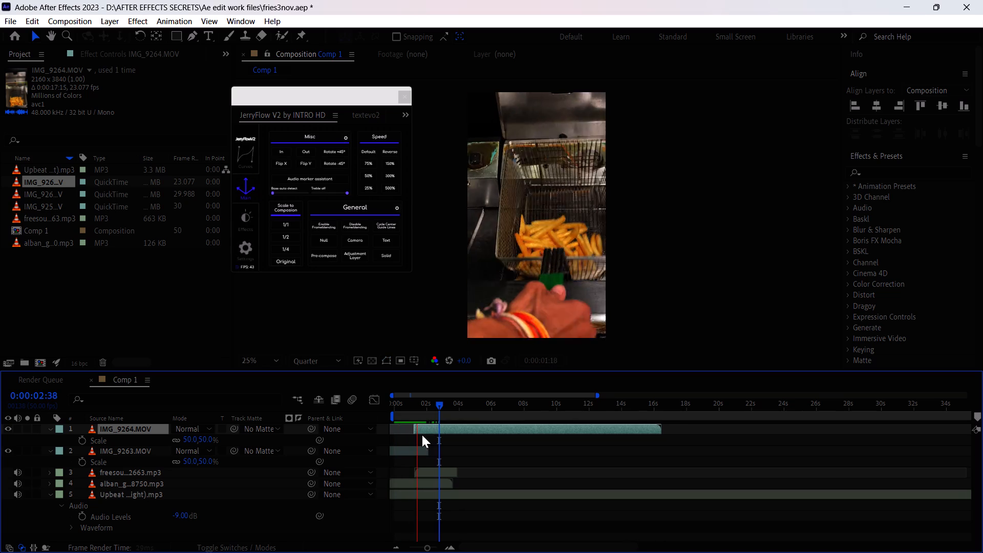
key("space")
key("space")
key("space")
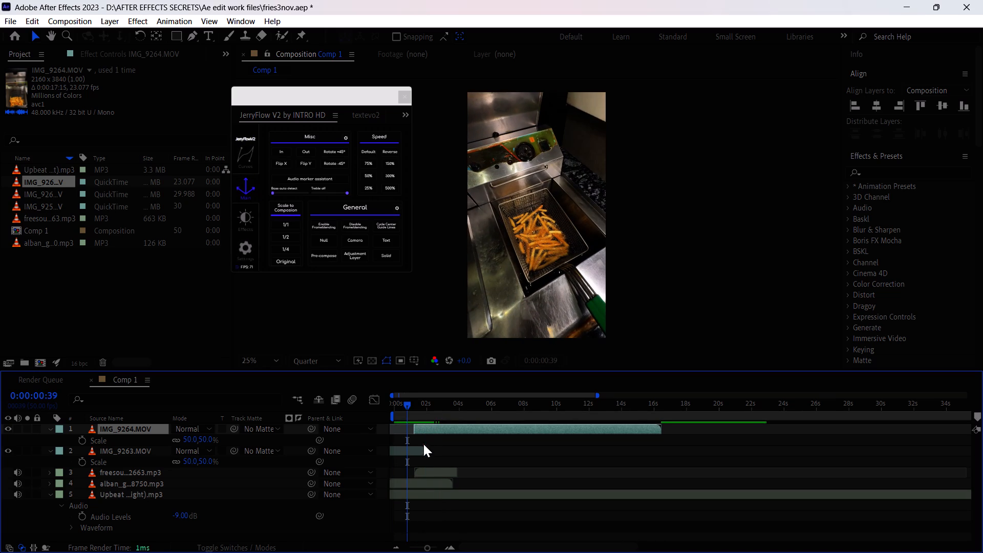
Shift the IMG_9264.MOV and freesound layers earlier to start together at about 0.7 seconds, checking the sync by playback.
left_click_drag(435, 429, 429, 433)
left_click_drag(426, 472, 419, 473)
left_click(431, 429)
key("space")
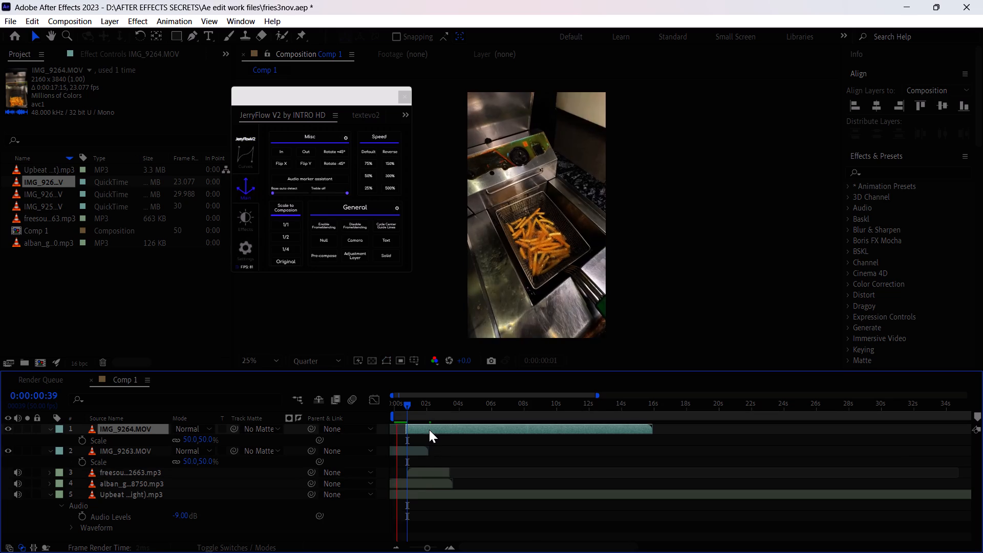
key("space")
key("space")
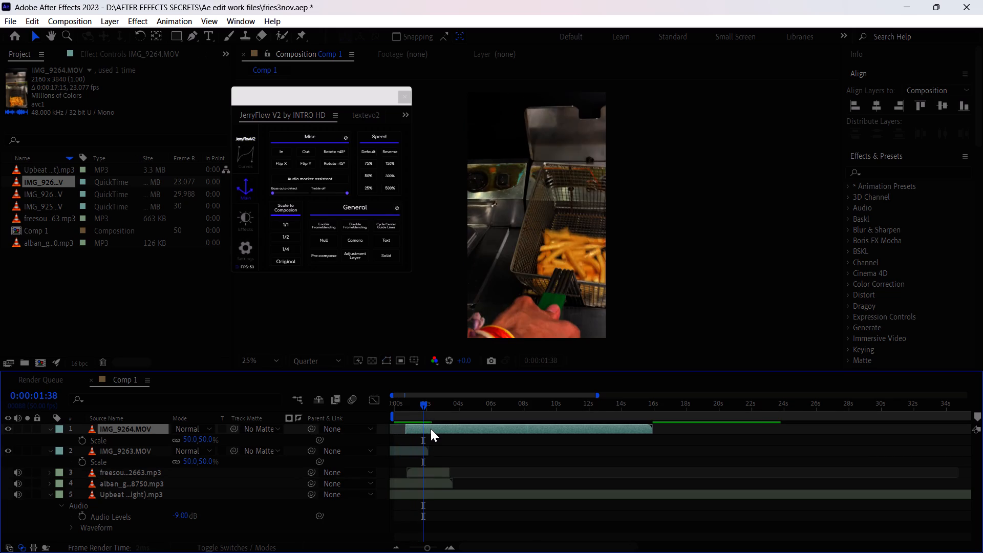
key("space")
left_click(427, 470)
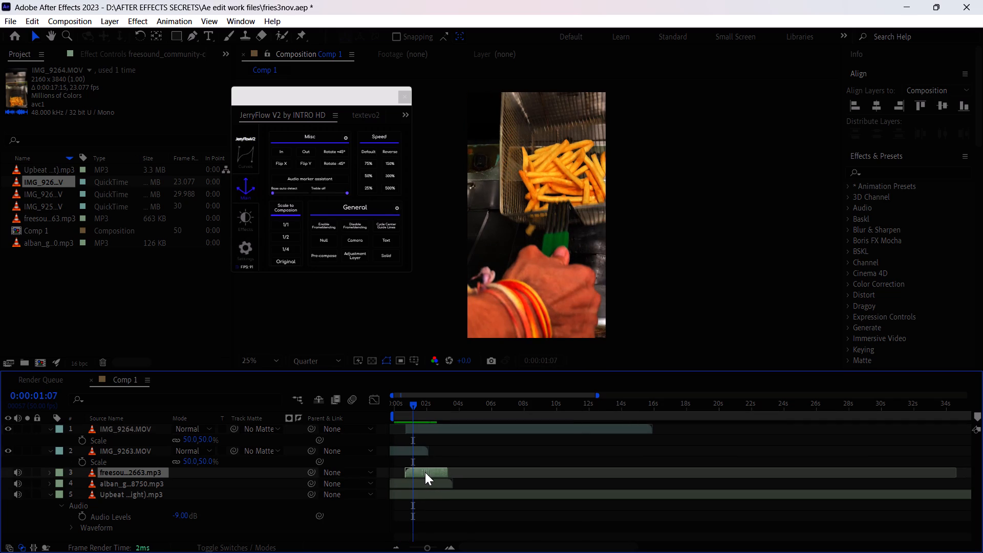
key("space")
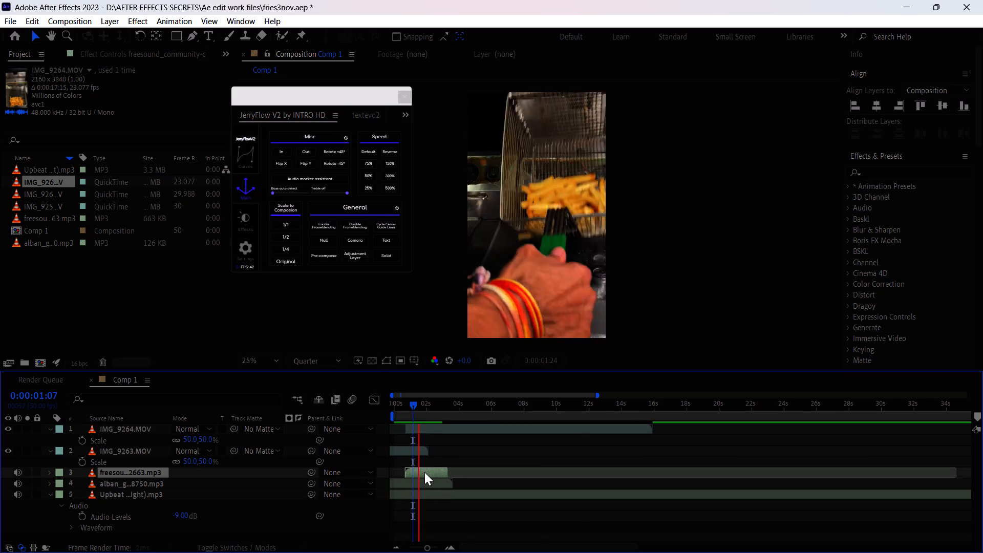
key("space")
key("space")
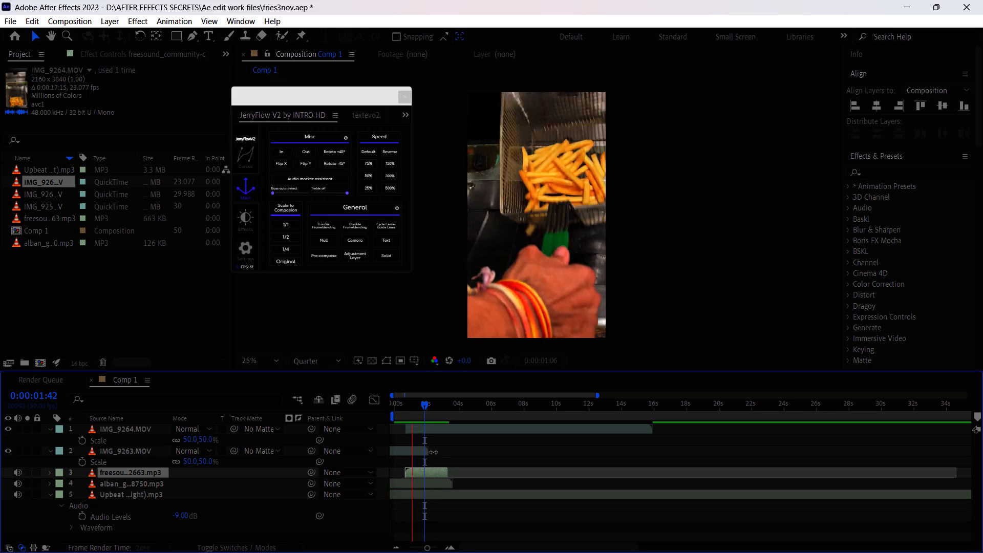
key("space")
key("space")
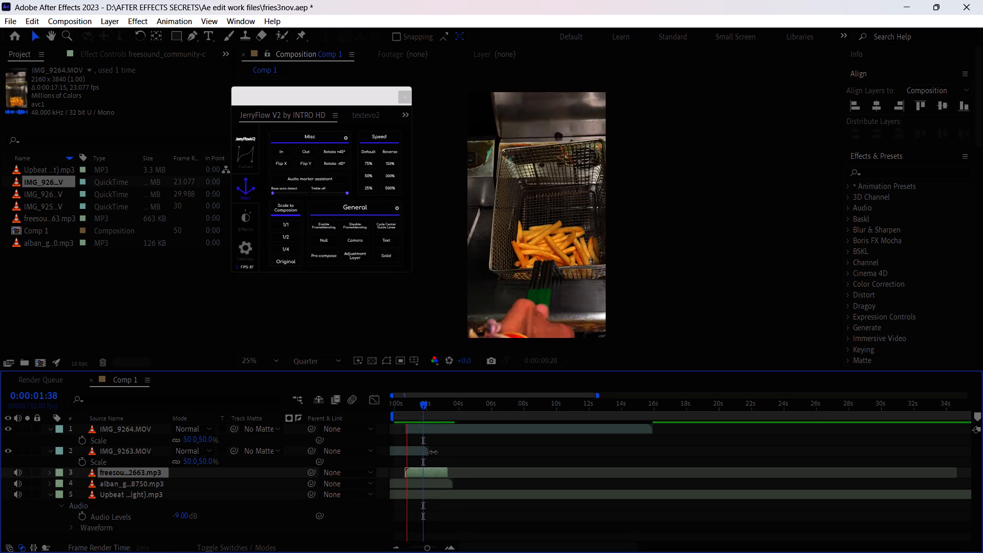
key("space")
Shift the Upbeat background music layer about 6 seconds earlier and play back the opening.
left_click_drag(572, 496, 469, 499)
key("space")
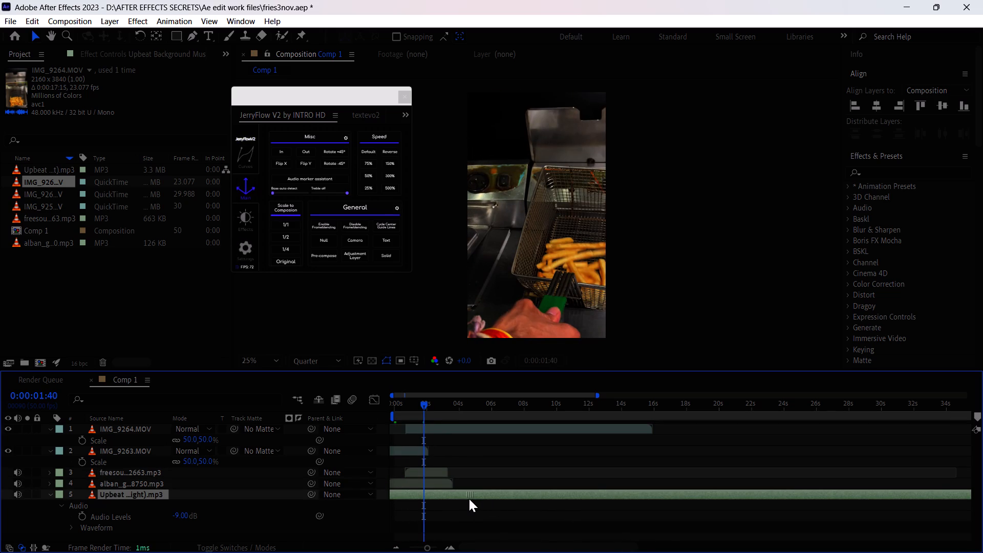
key("space")
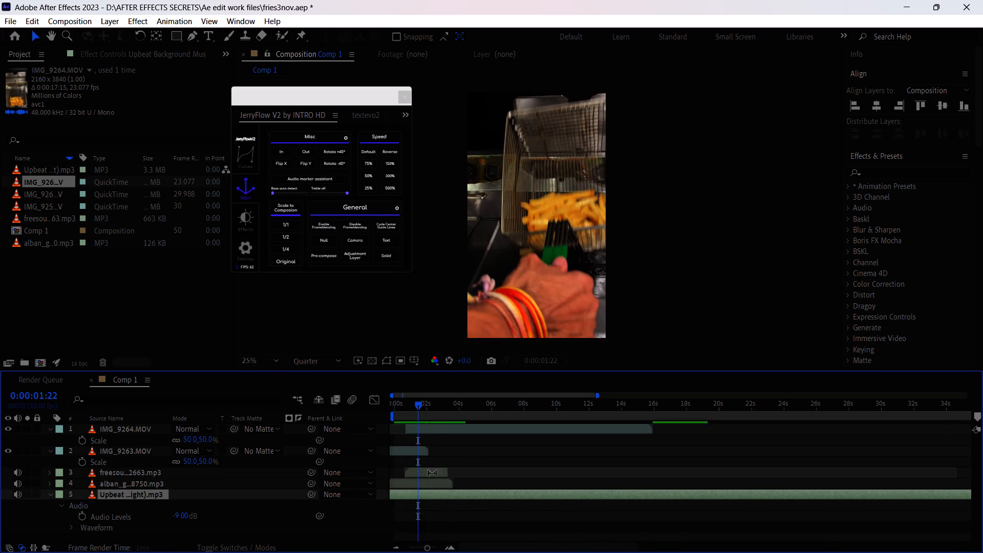
Lower the Upbeat background music layer's audio level to -14 dB and play back the opening.
left_click(182, 516)
key("space")
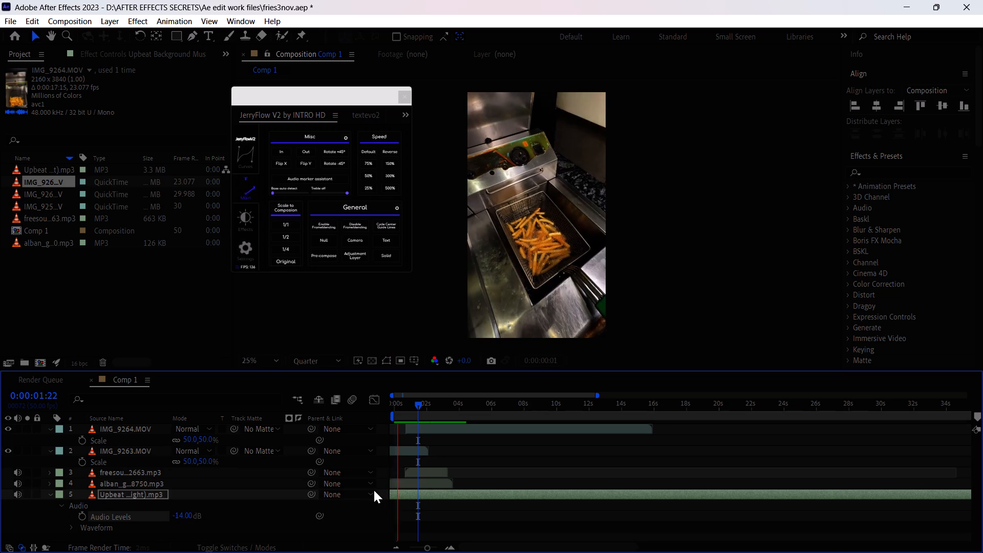
key("space")
key("space")
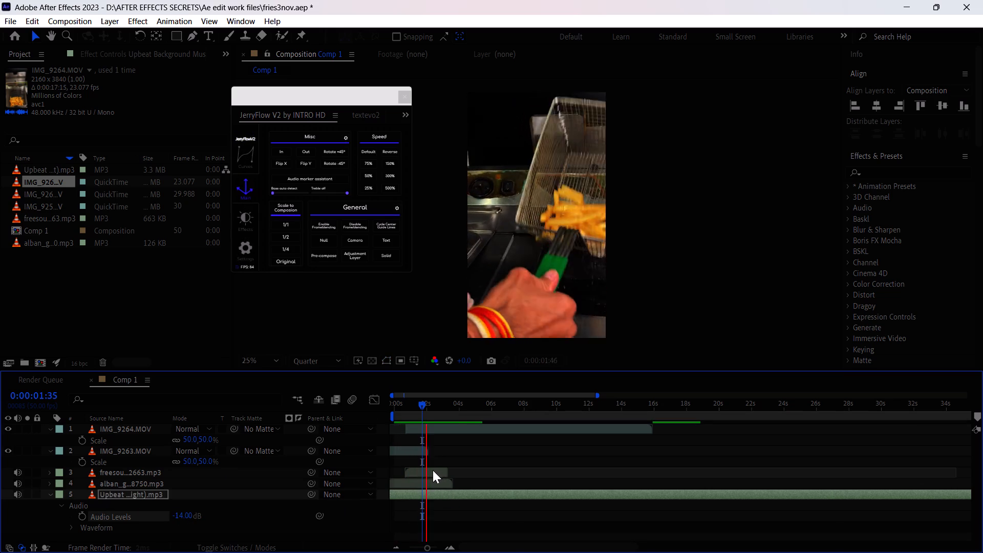
key("space")
Split the IMG_9264.MOV layer at 0:00:02:08, delete the part after the cut, and play back the opening.
left_click(450, 426)
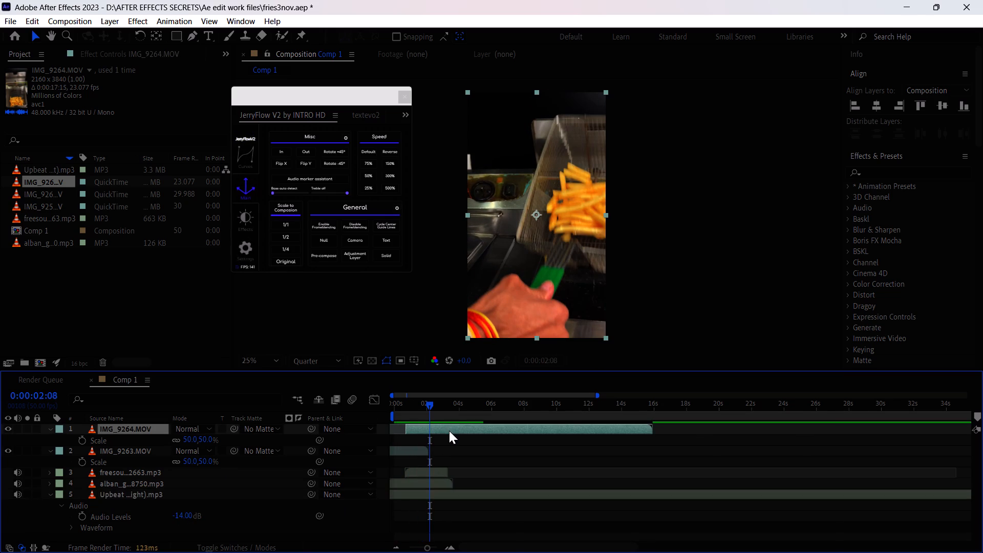
key("ctrl+shift+d")
key("Delete")
key("space")
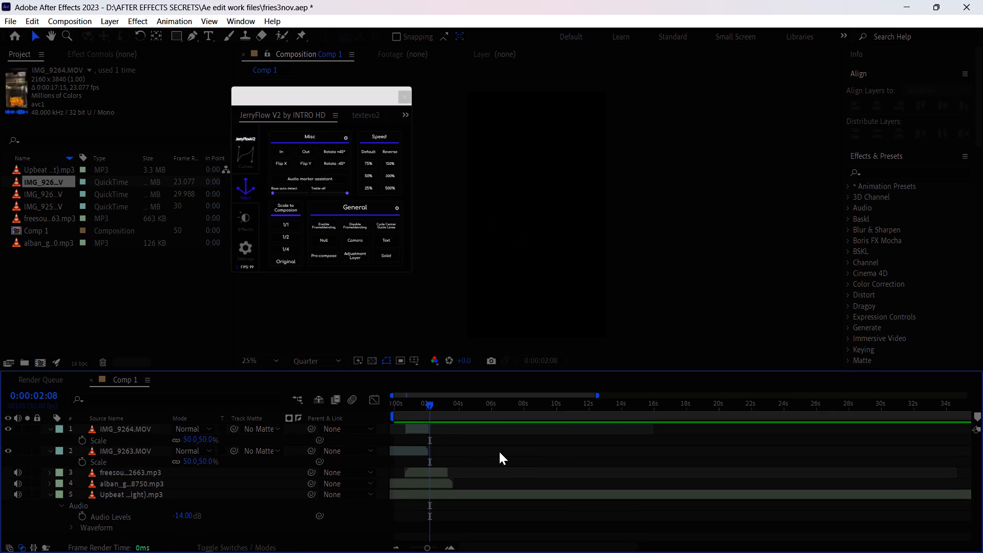
key("space")
key("space")
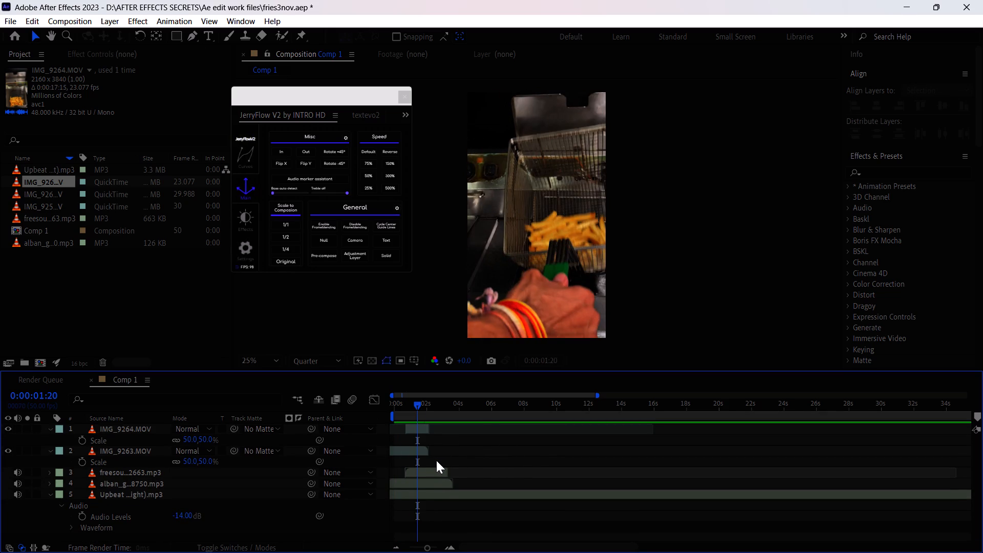
key("space")
key("space")
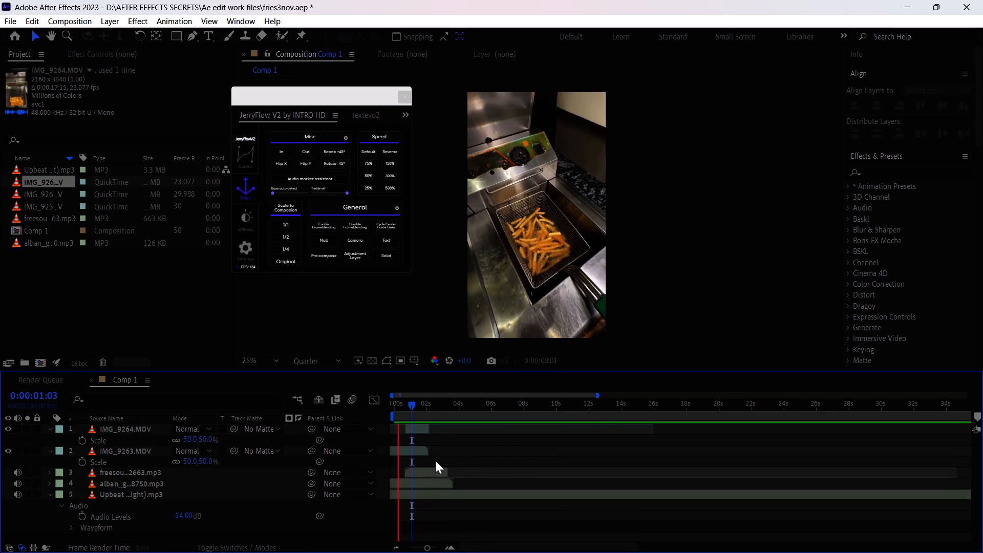
key("space")
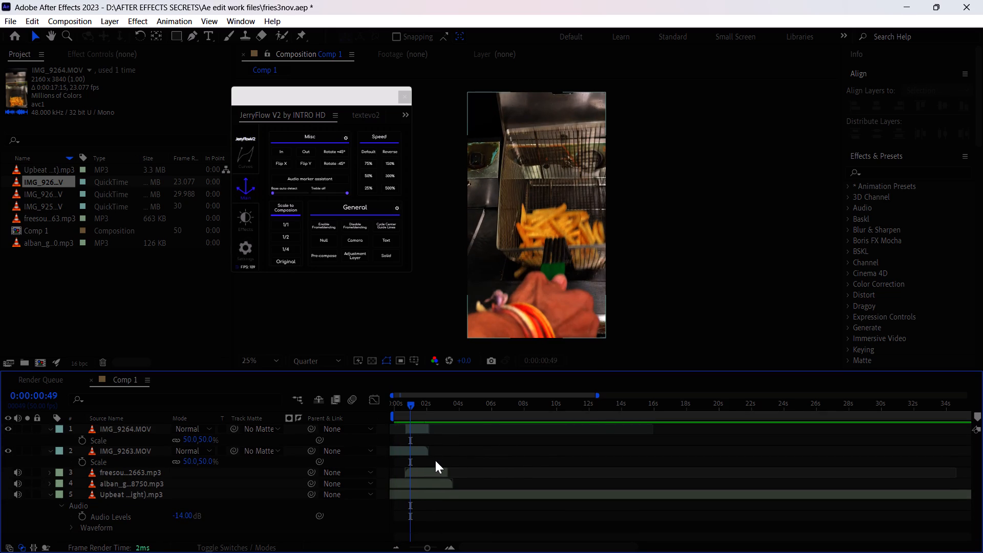
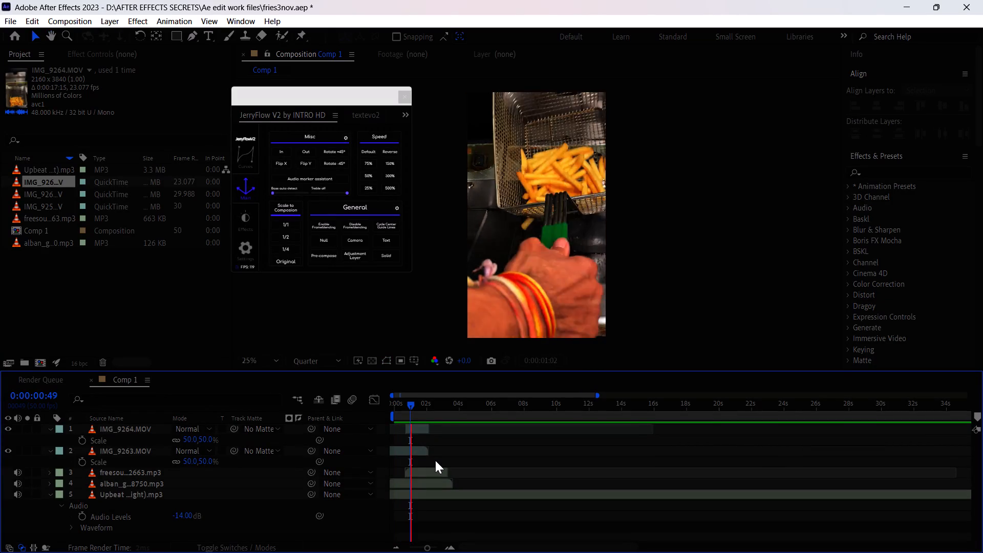
Stop the opening's playback just past the end of the IMG_9264.MOV layer, at about 0:00:02:15.
key("space")
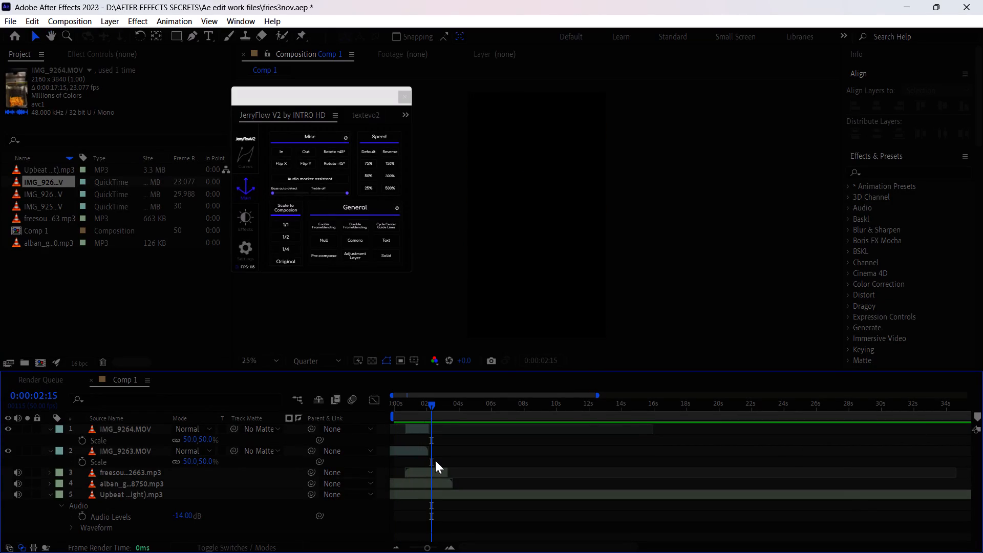
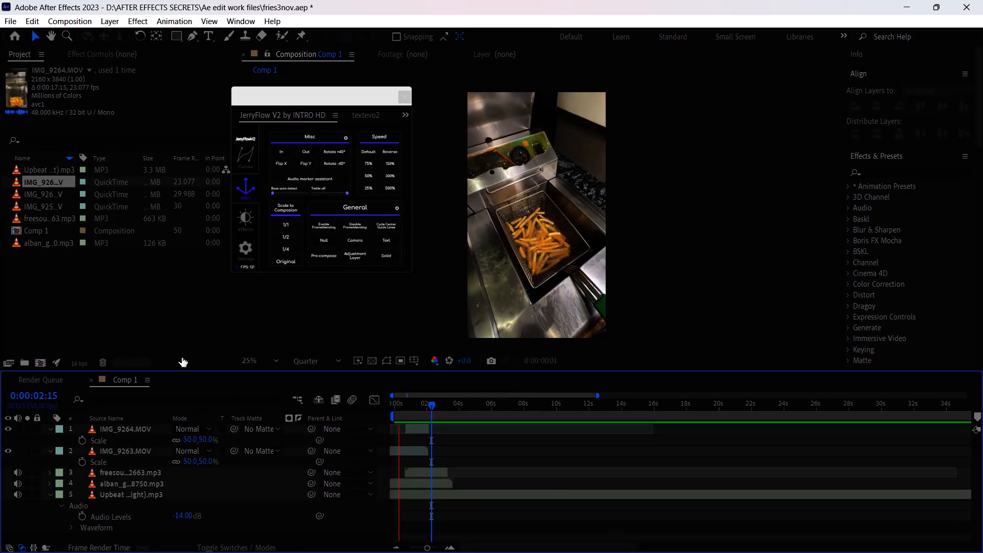
Replay the opening two seconds of Comp 1 several times to check the cut from IMG_9263.MOV to IMG_9264.MOV against the audio.
key("space")
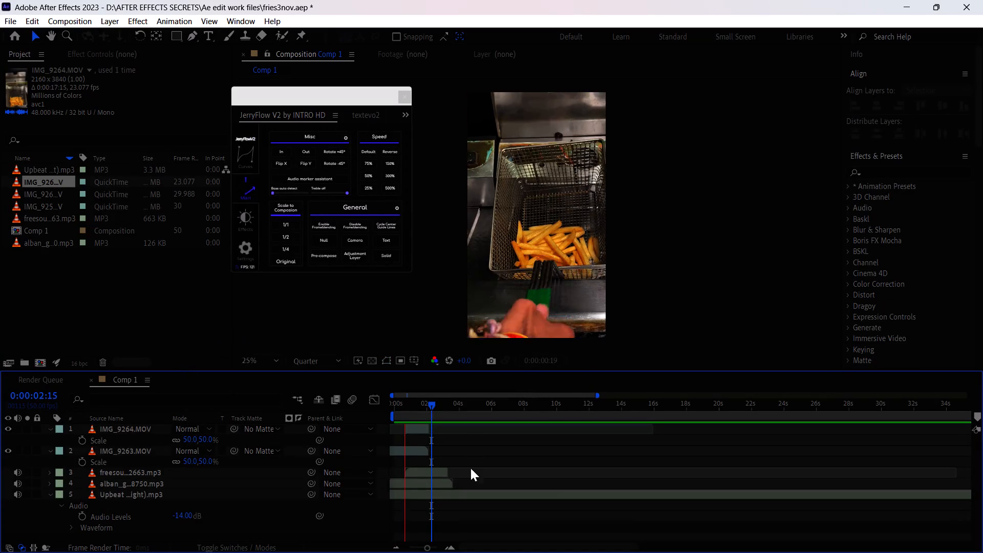
key("space")
key("space")
key("space")
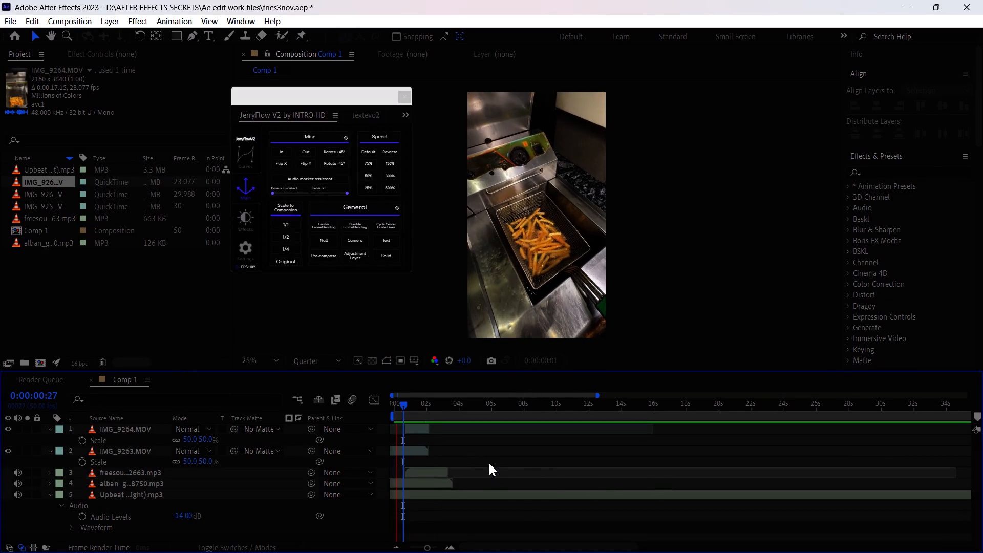
key("space")
key("space")
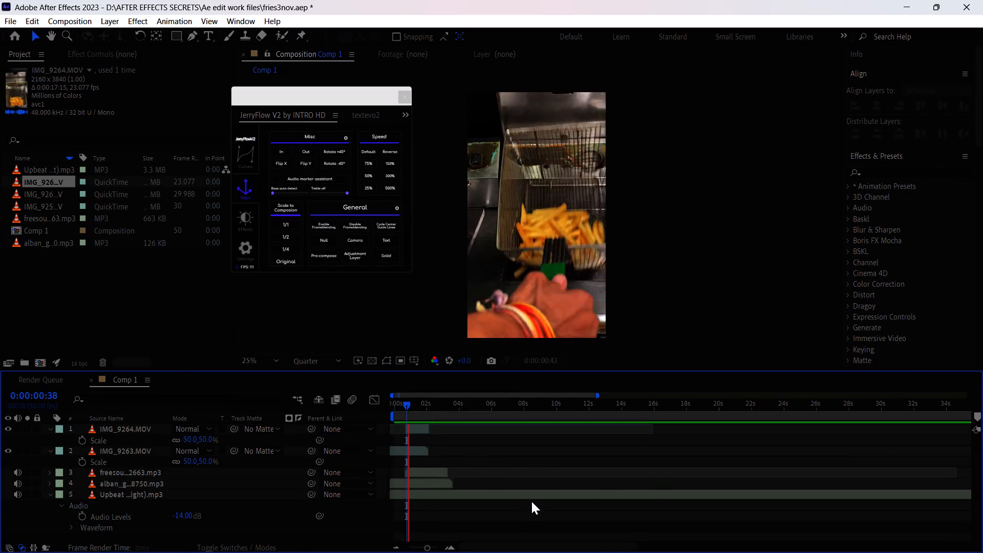
key("space")
key("space")
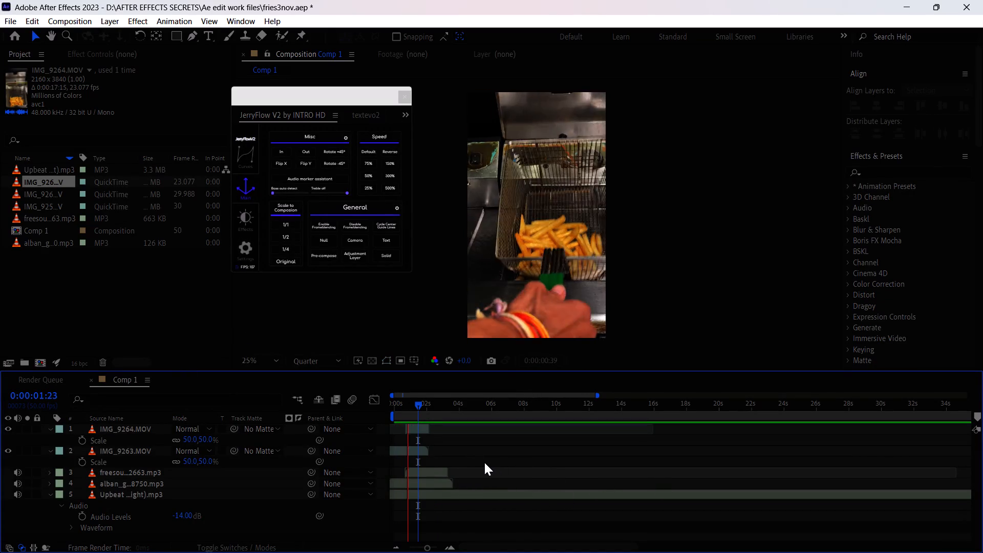
key("space")
key("space")
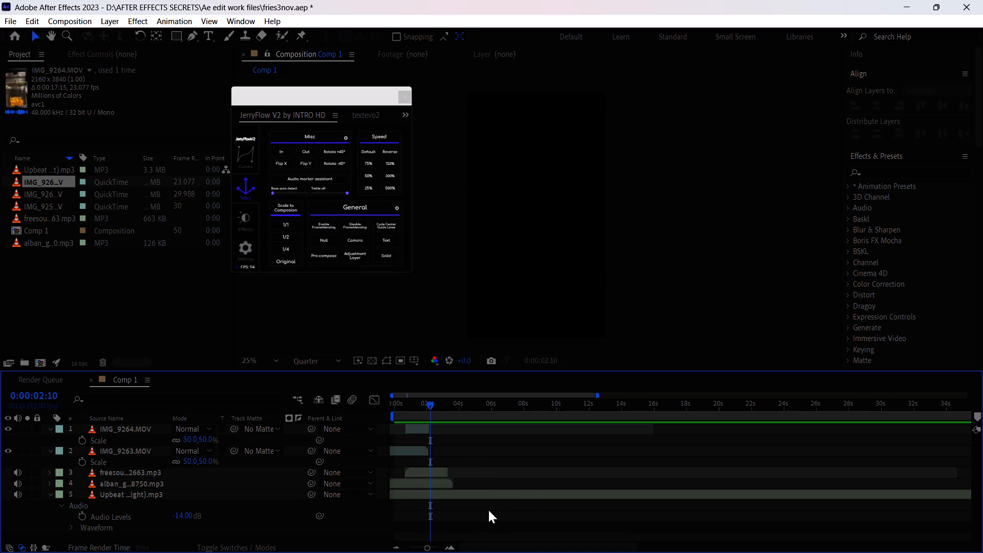
key("space")
key("space")
key("space")
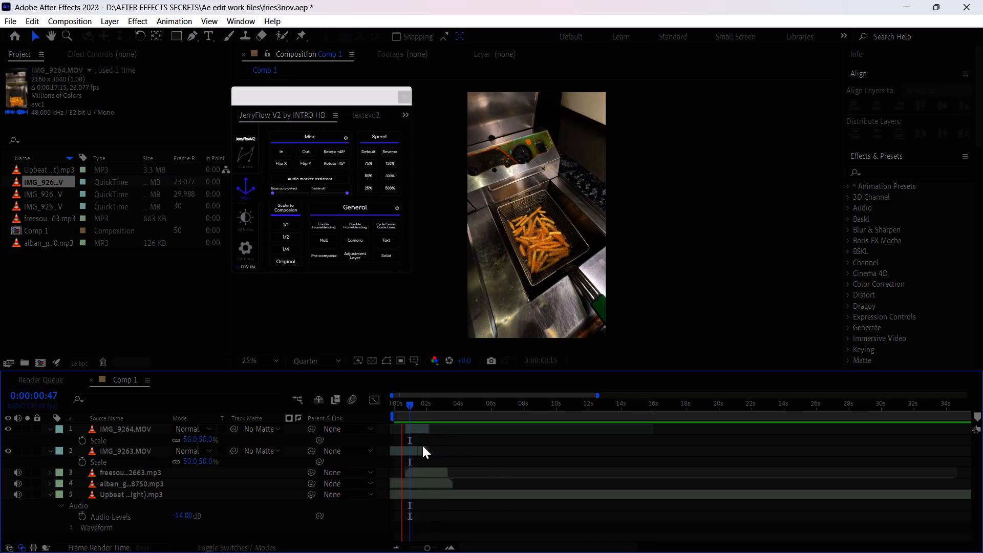
Select the IMG_9263.MOV layer in the Comp 1 timeline.
left_click(417, 446)
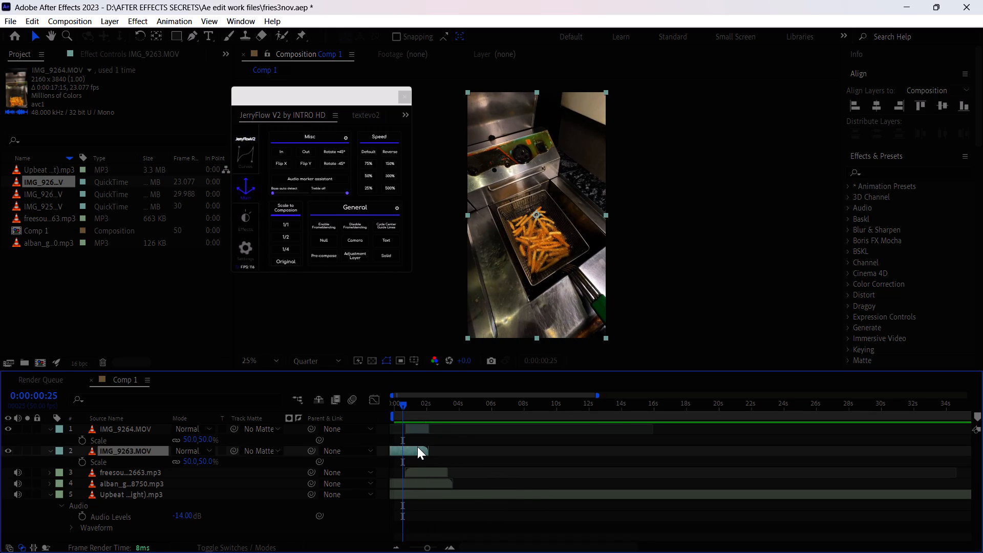
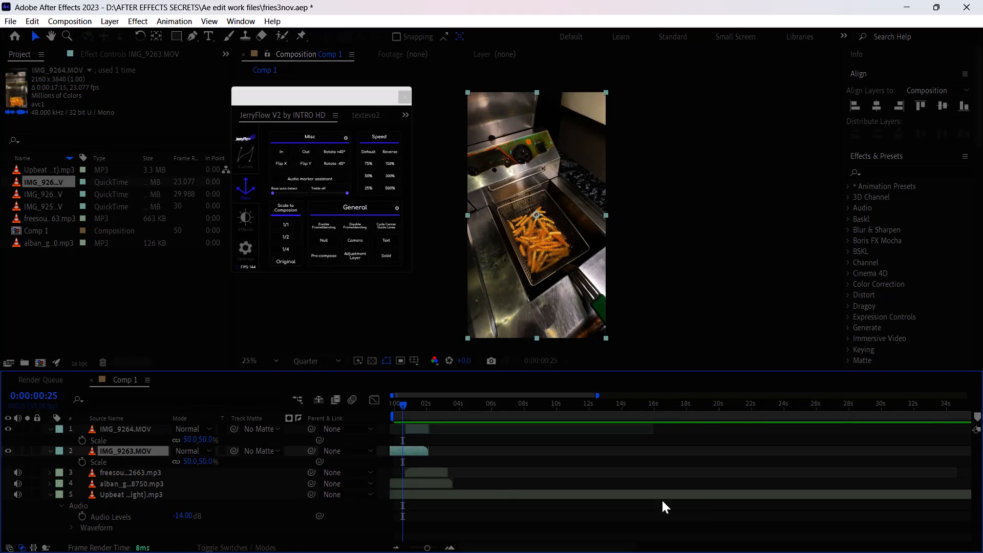
Replay the opening two seconds of Comp 1 repeatedly to check the IMG_9263.MOV to IMG_9264.MOV cut against the audio.
key("space")
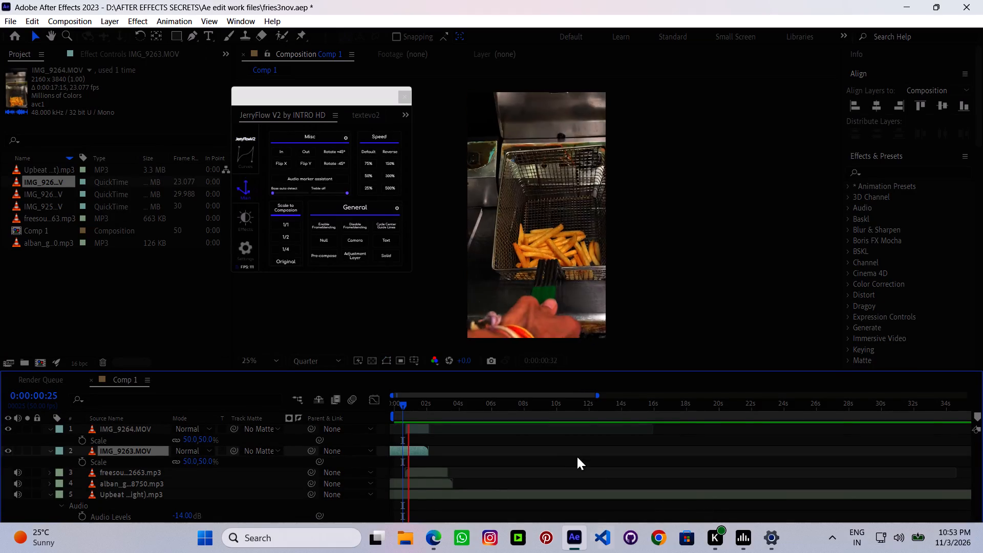
key("space")
key("space")
key("space")
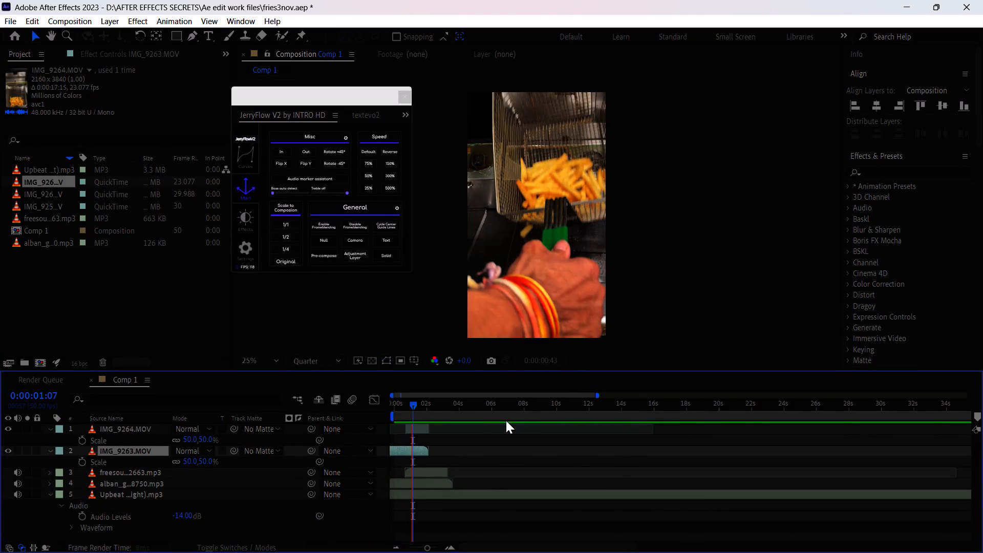
key("space")
key("space")
key("space")
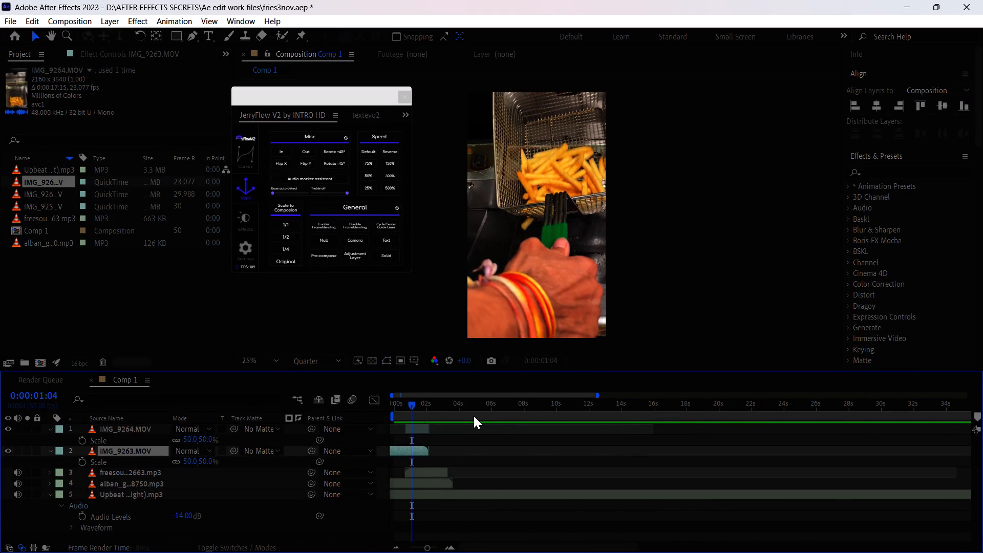
key("space")
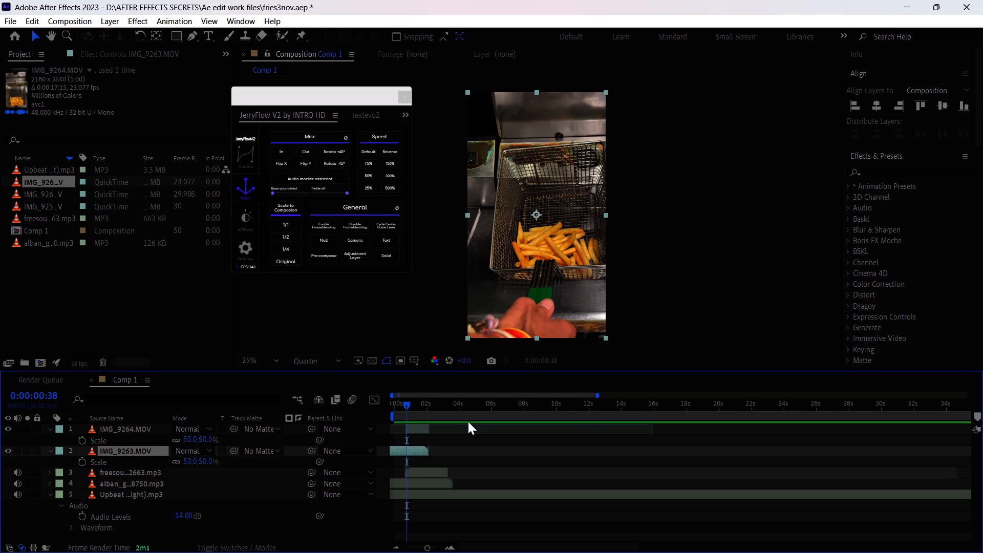
key("space")
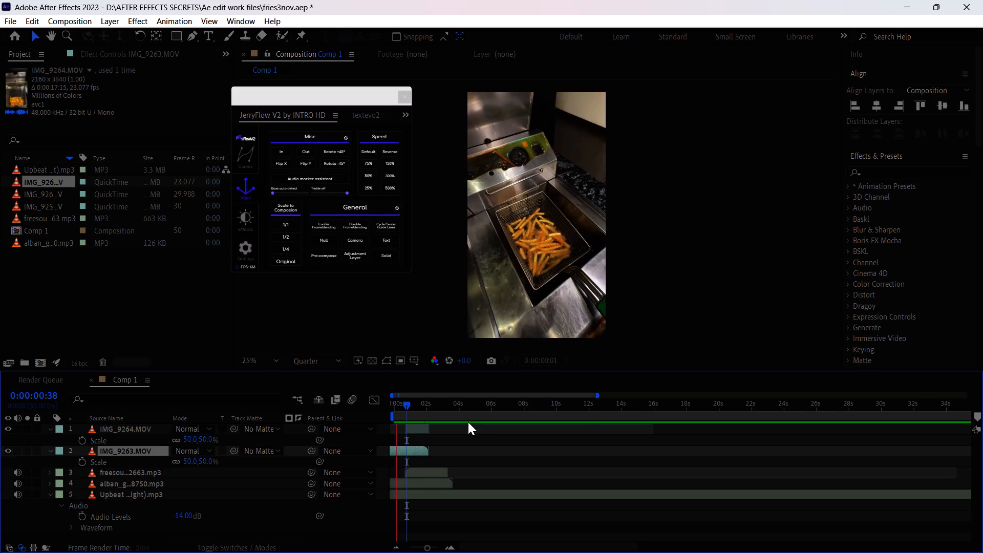
key("space")
key("space")
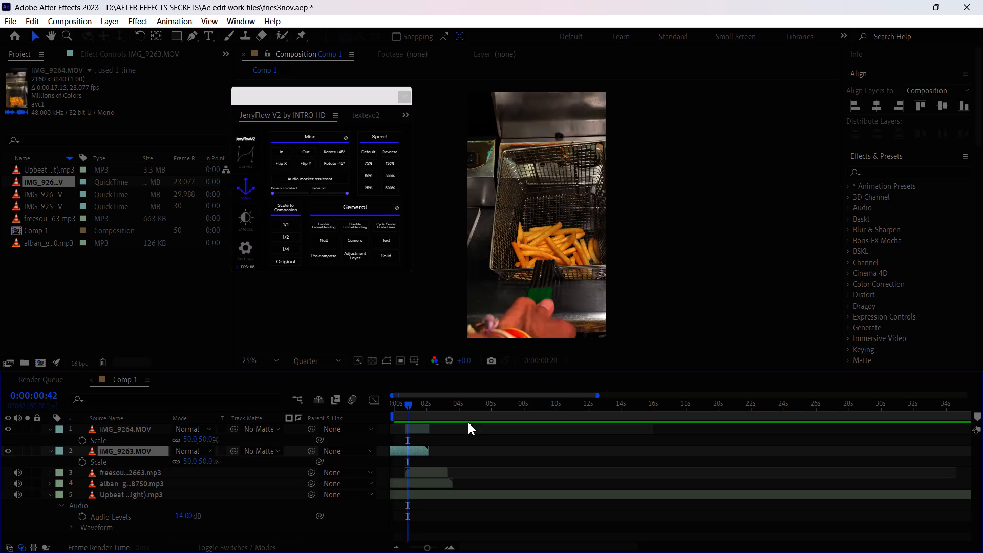
key("space")
key("space")
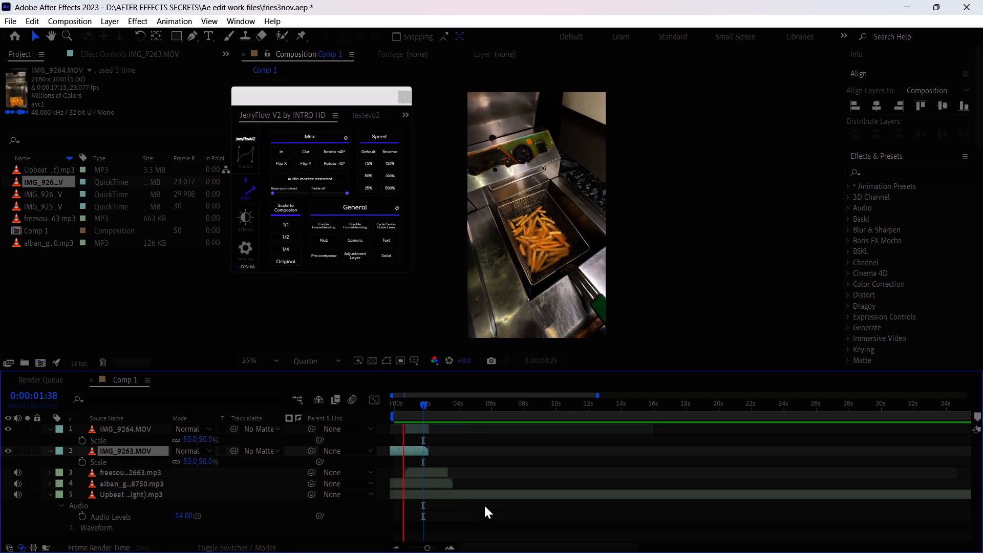
key("space")
key("space")
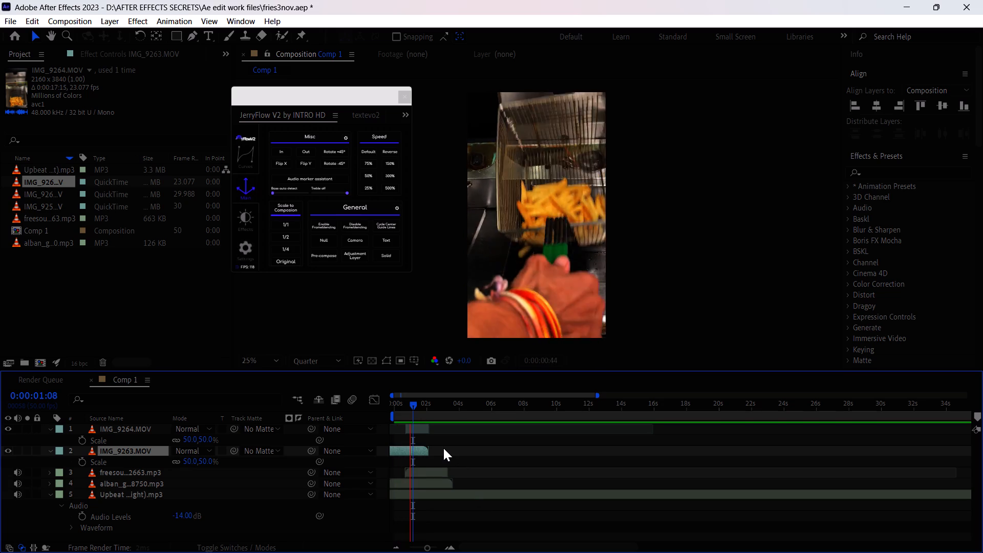
key("space")
key("space")
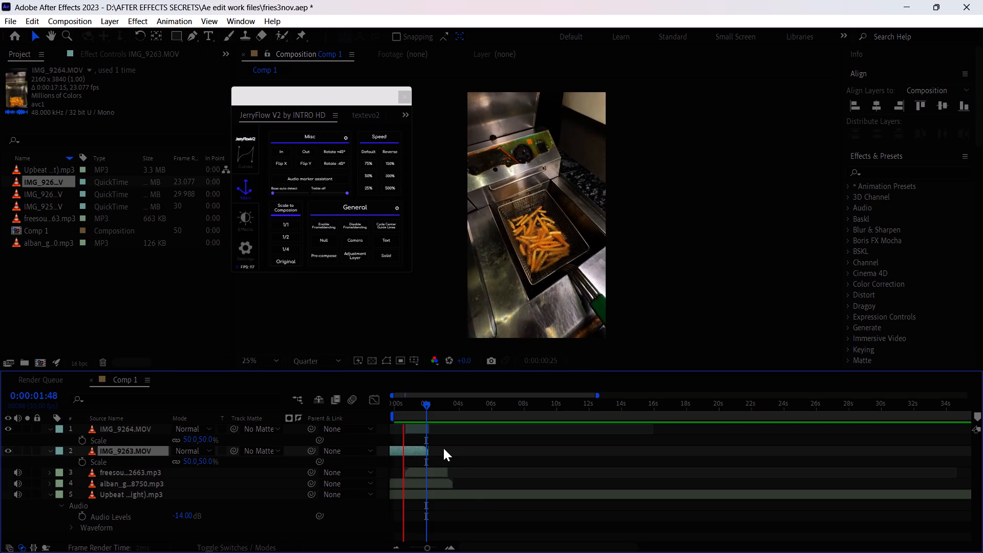
key("space")
key("space")
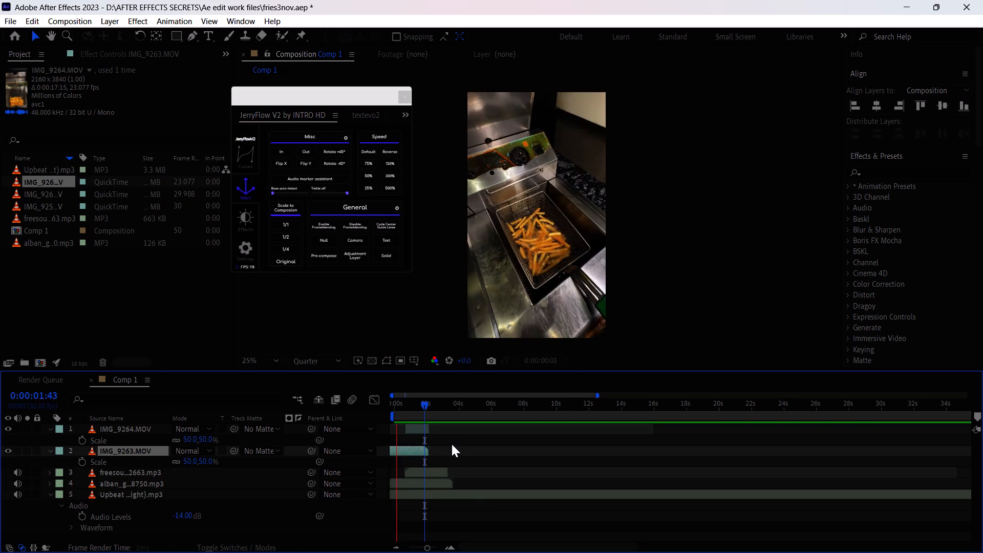
key("space")
key("space")
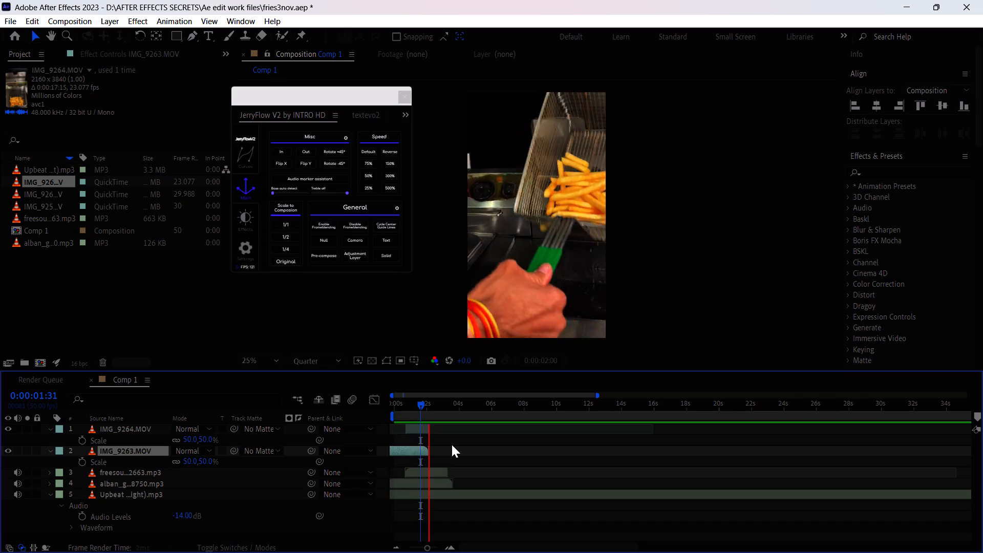
key("space")
key("space")
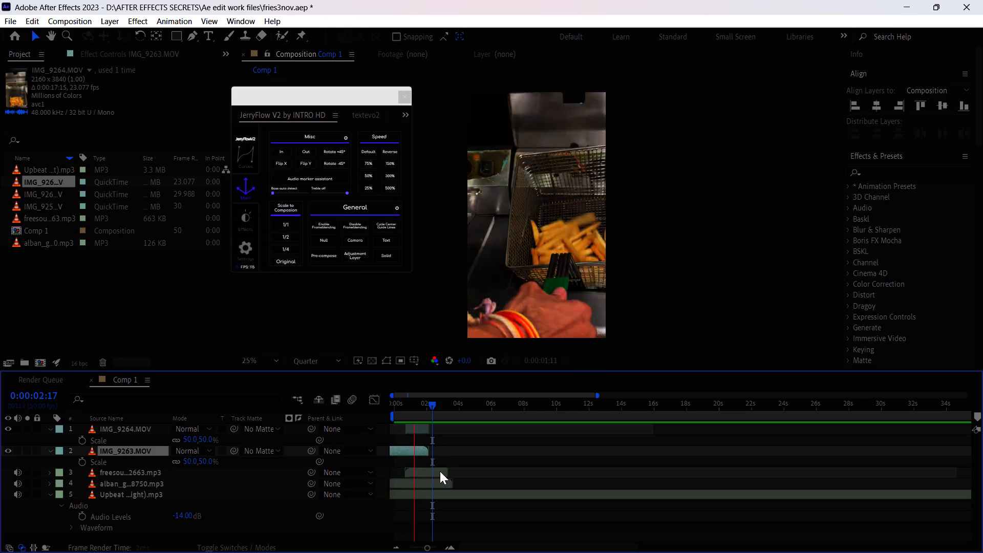
key("space")
Select the freesound effect layer, replay the section around the two-second mark, and dismiss the Discord notification.
left_click(440, 471)
key("space")
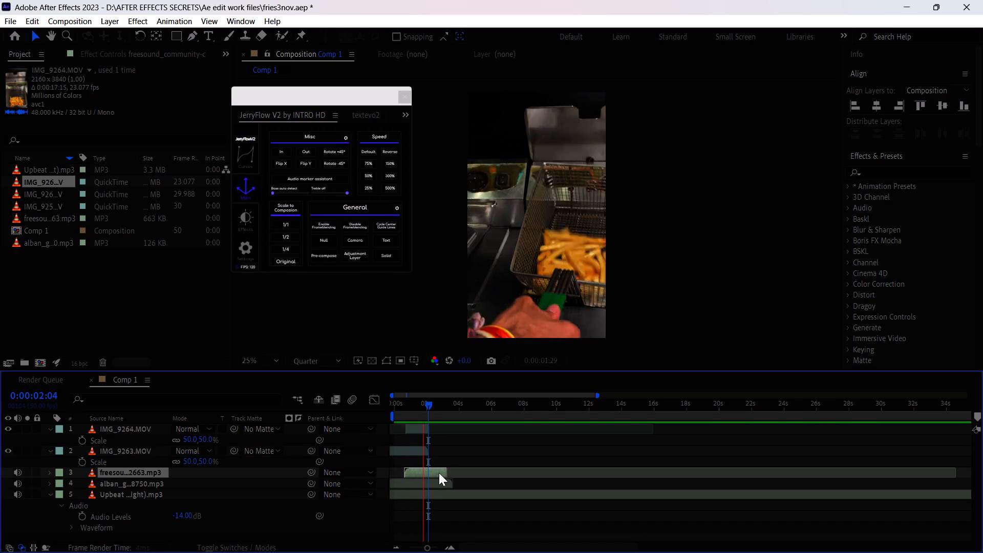
key("space")
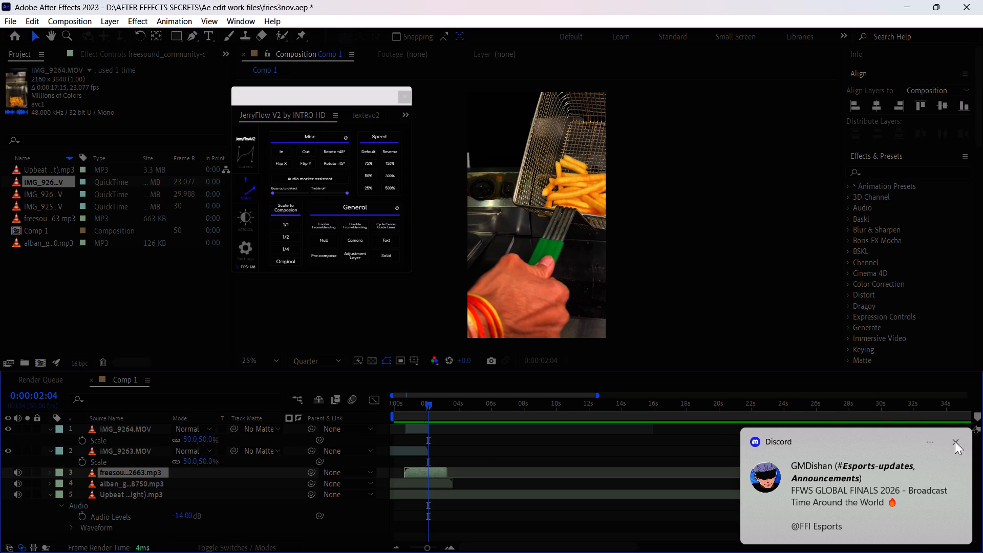
left_click(955, 441)
key("space")
key("space")
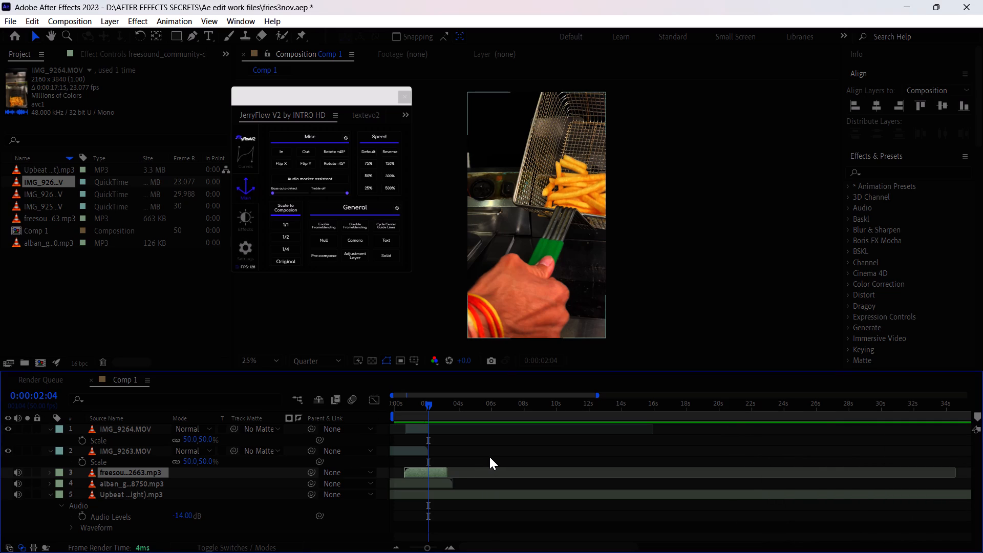
key("space")
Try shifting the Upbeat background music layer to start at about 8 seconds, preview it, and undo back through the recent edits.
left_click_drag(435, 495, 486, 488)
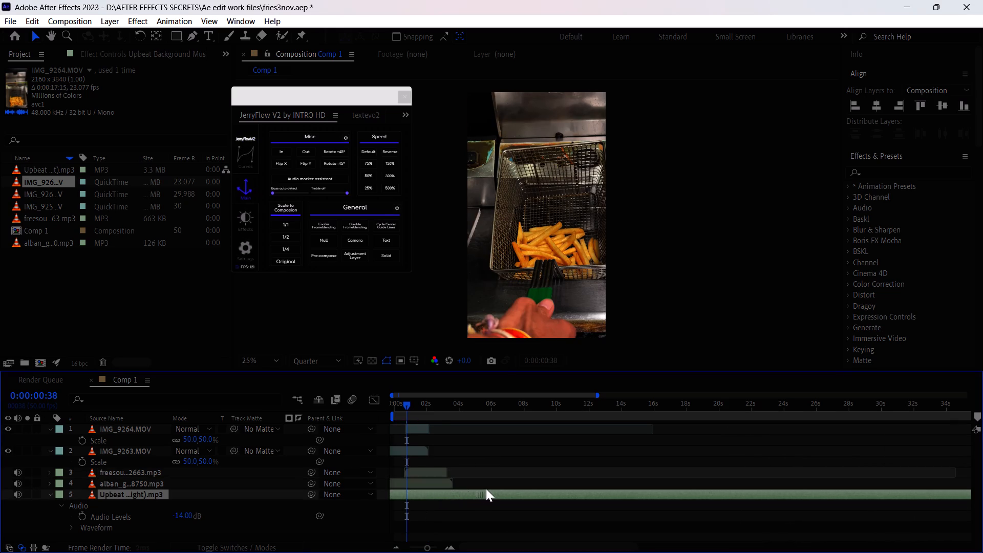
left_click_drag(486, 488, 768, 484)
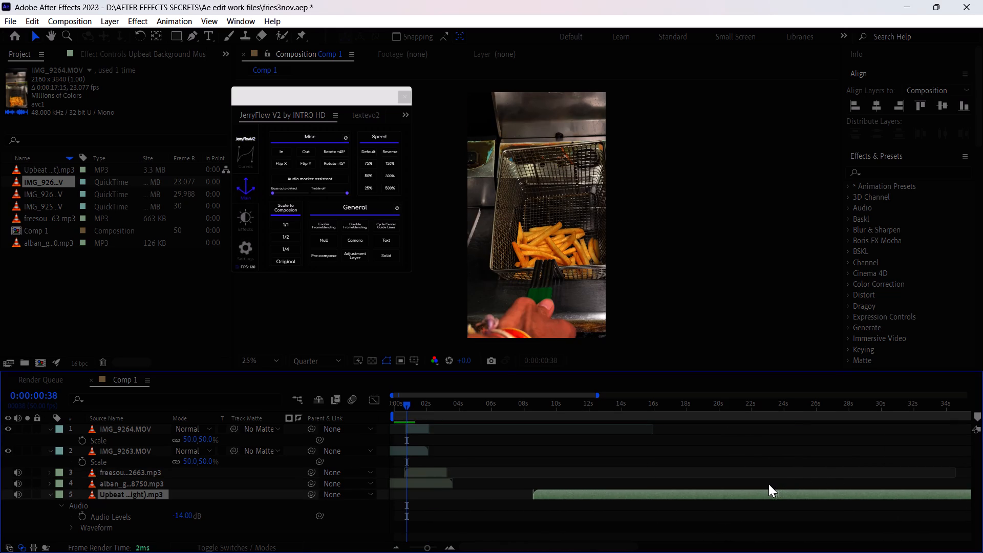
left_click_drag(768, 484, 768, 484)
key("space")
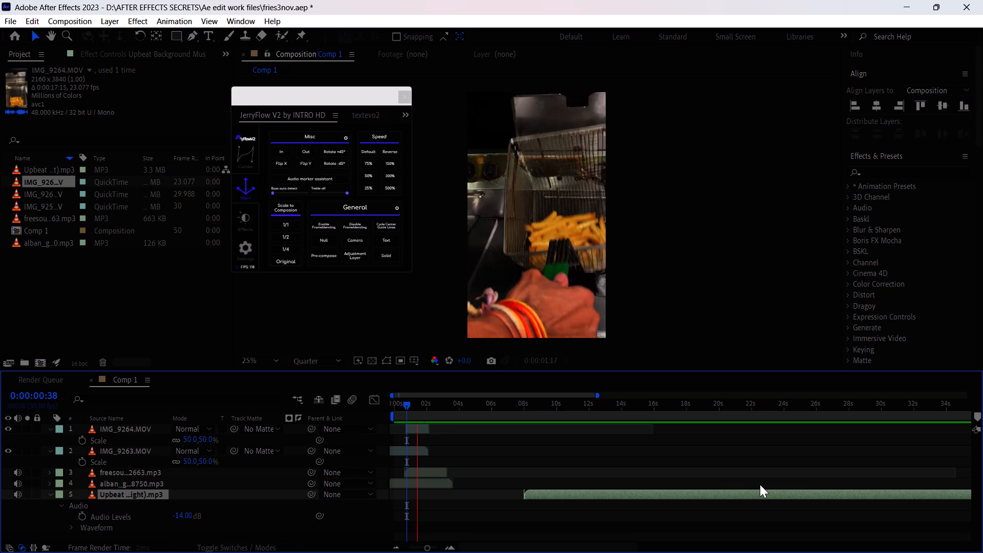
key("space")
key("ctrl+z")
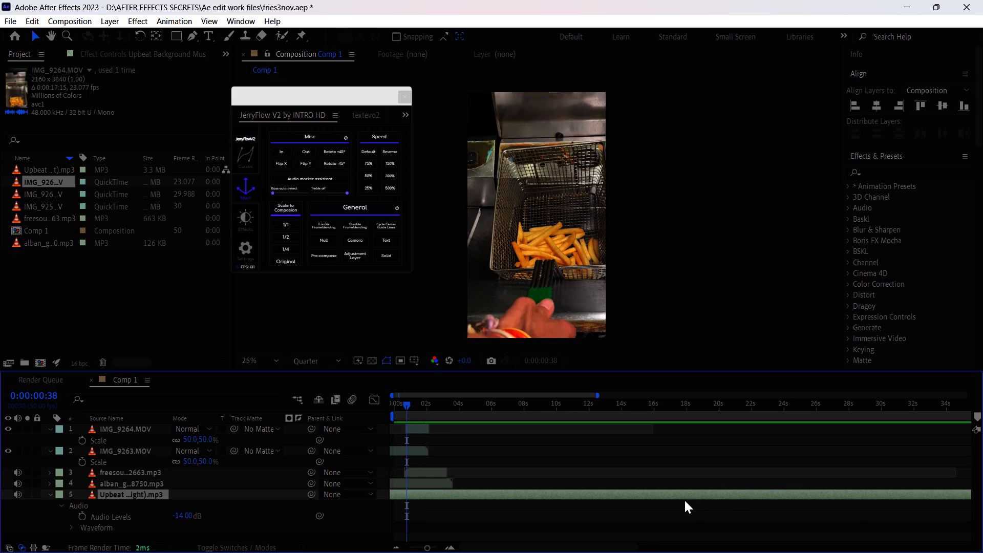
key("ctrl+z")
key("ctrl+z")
Delete the trailing IMG_9264.MOV segment that starts at about 2 seconds and replay the opening.
key("space")
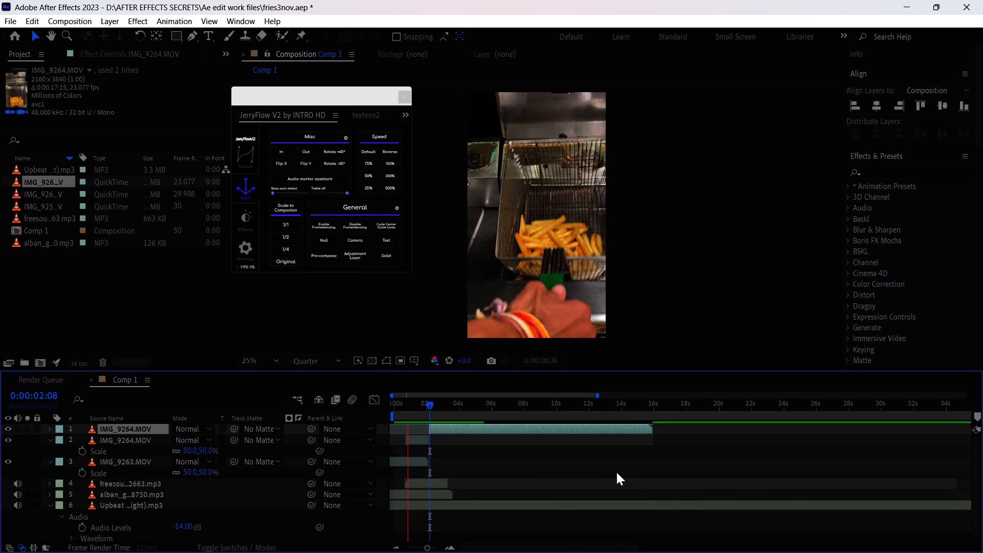
key("space")
key("Delete")
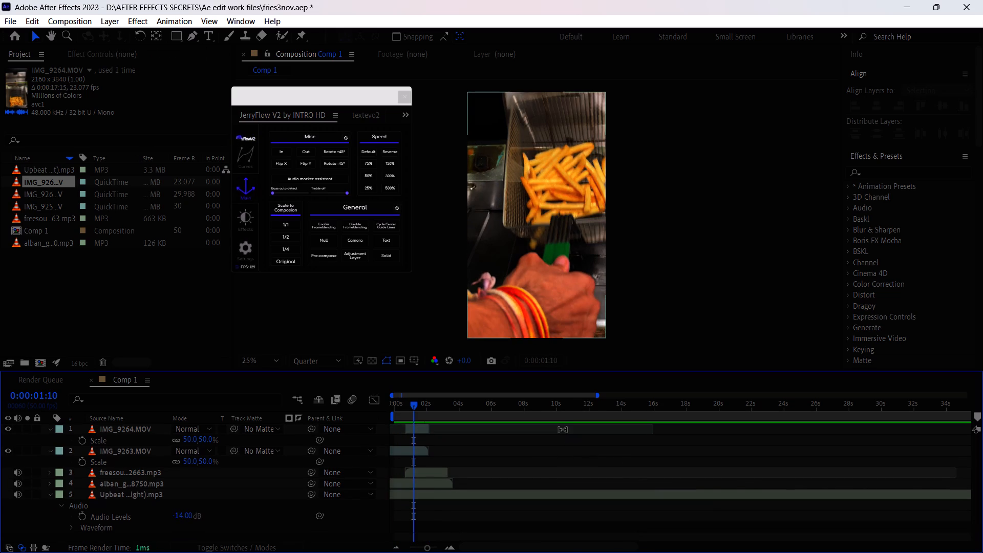
key("space")
key("space")
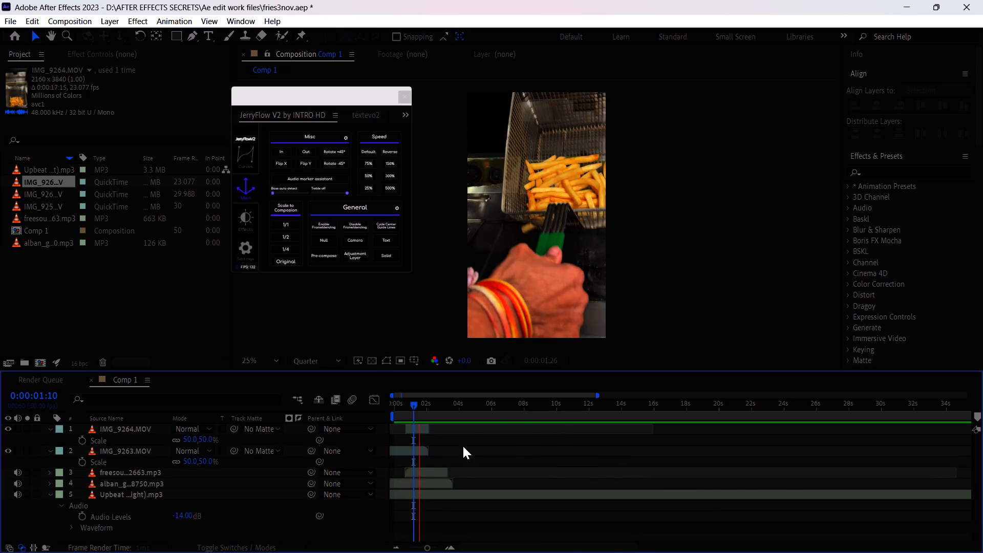
key("space")
key("space")
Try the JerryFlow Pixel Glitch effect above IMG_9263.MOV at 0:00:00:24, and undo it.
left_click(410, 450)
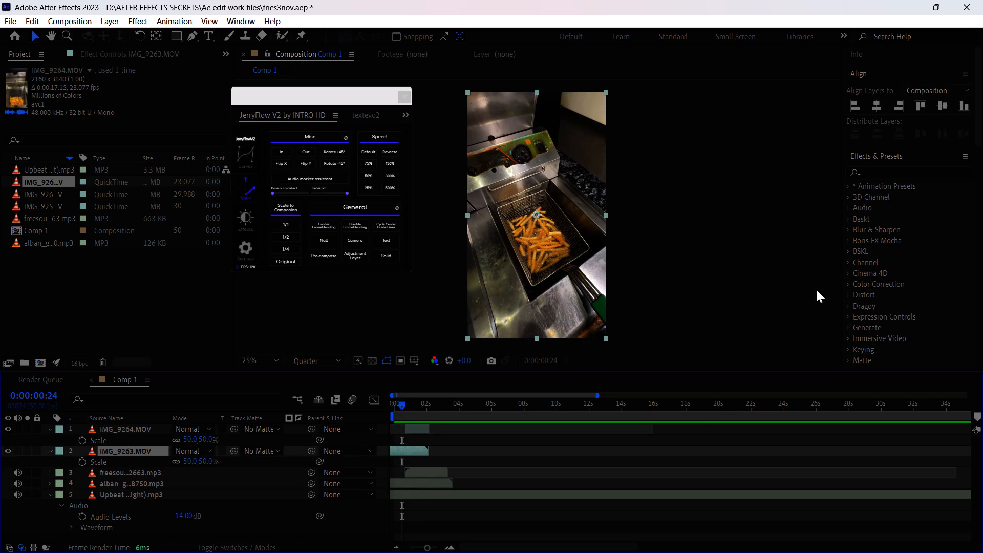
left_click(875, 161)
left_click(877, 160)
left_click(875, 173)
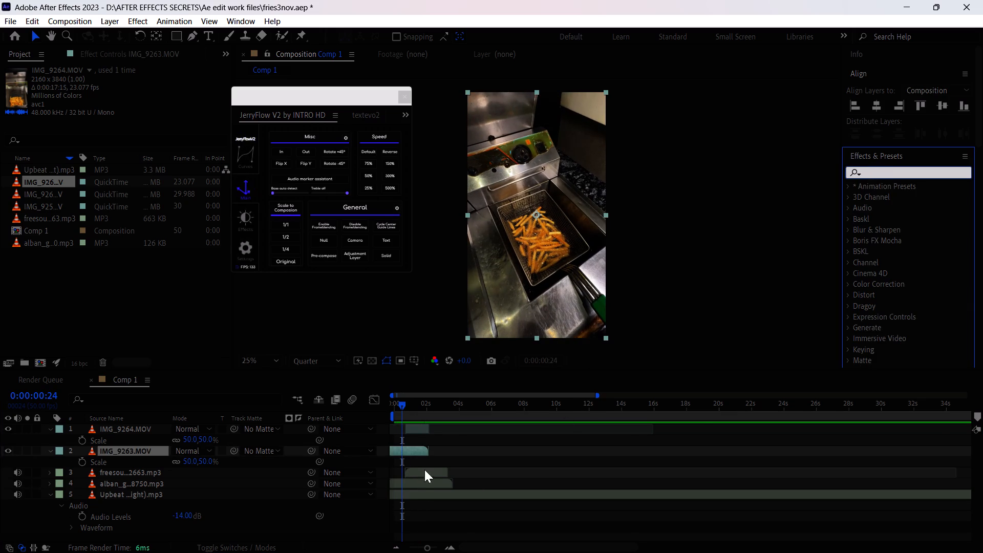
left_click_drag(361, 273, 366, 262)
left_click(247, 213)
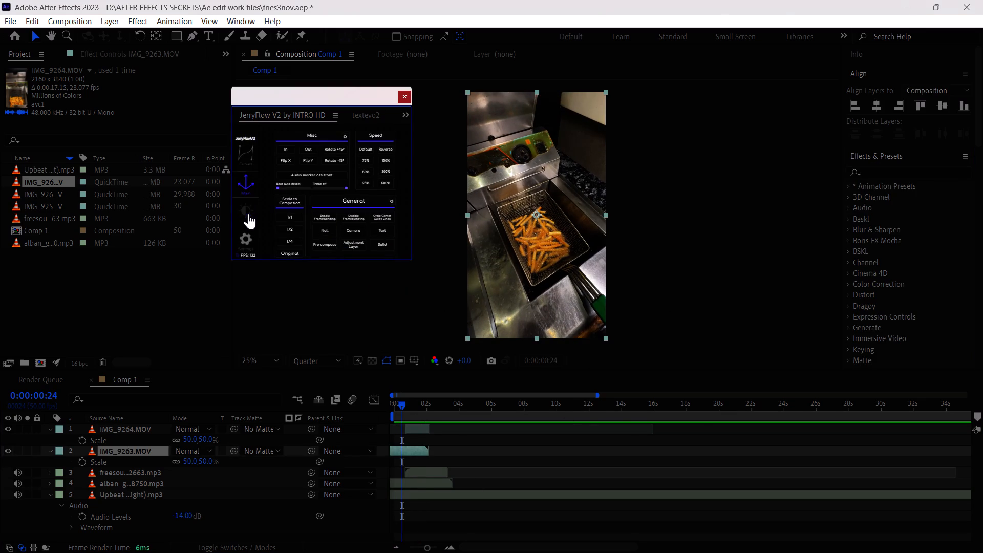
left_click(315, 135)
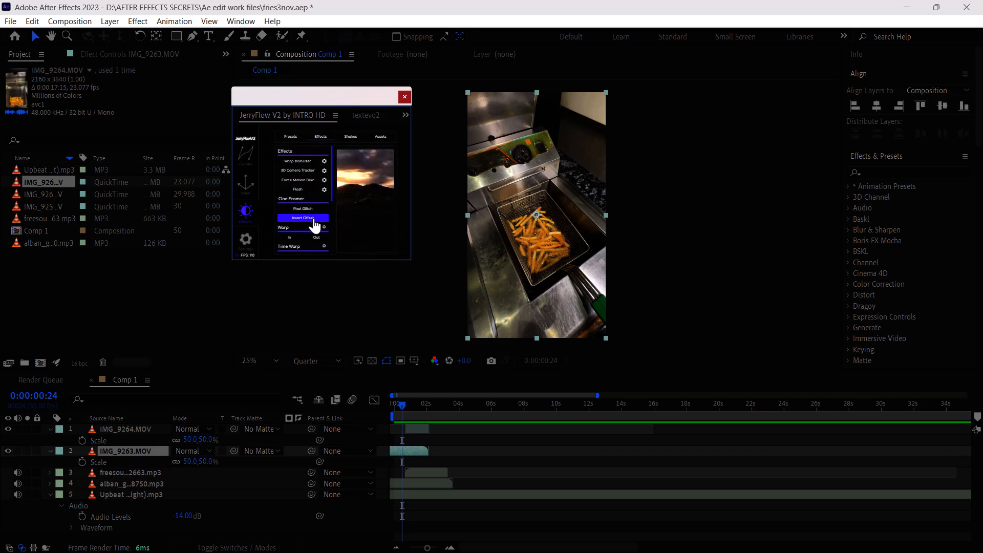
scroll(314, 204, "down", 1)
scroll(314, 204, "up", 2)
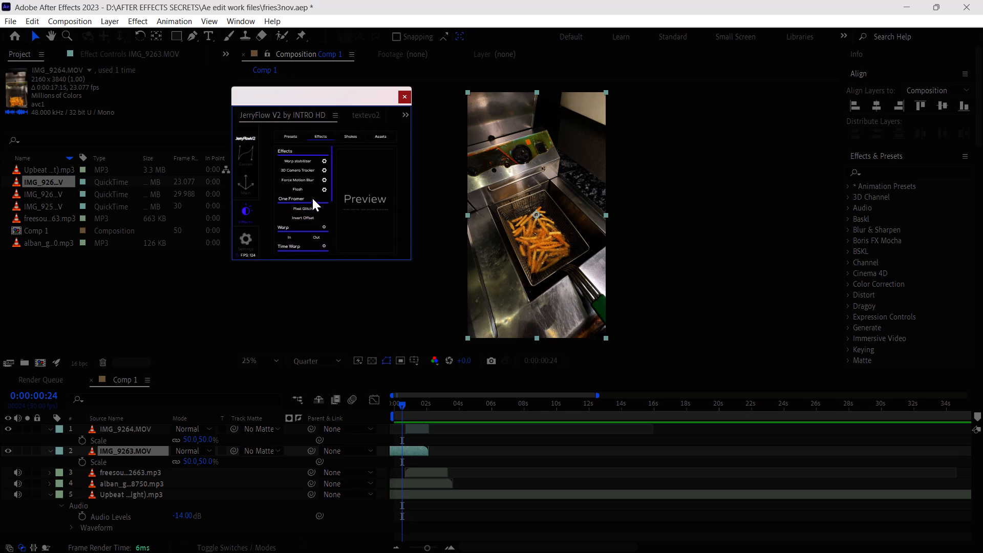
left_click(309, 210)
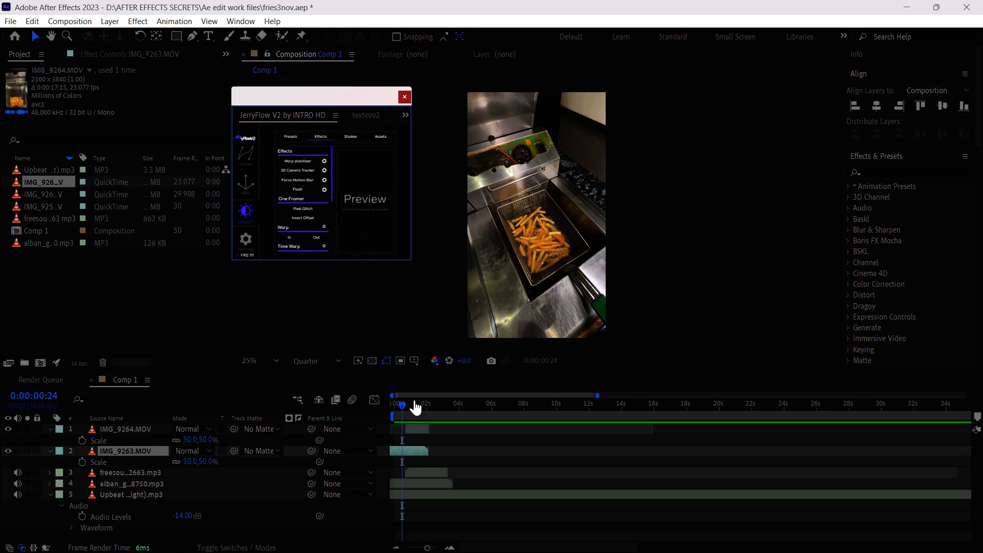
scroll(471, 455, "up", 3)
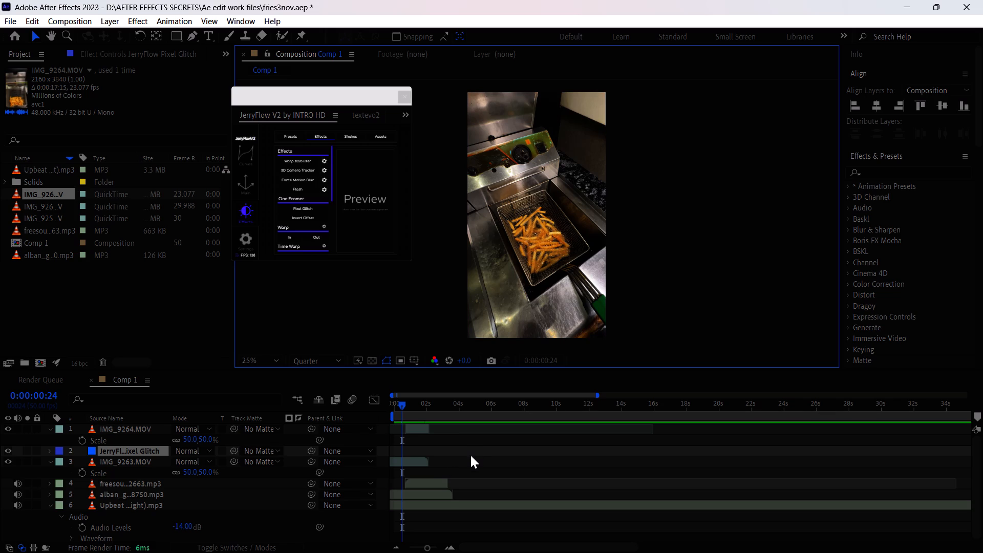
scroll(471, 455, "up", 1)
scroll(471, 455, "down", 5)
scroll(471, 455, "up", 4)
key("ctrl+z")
Split IMG_9263.MOV at 0:00:00:00 and delete the piece before the composition start.
left_click(417, 449)
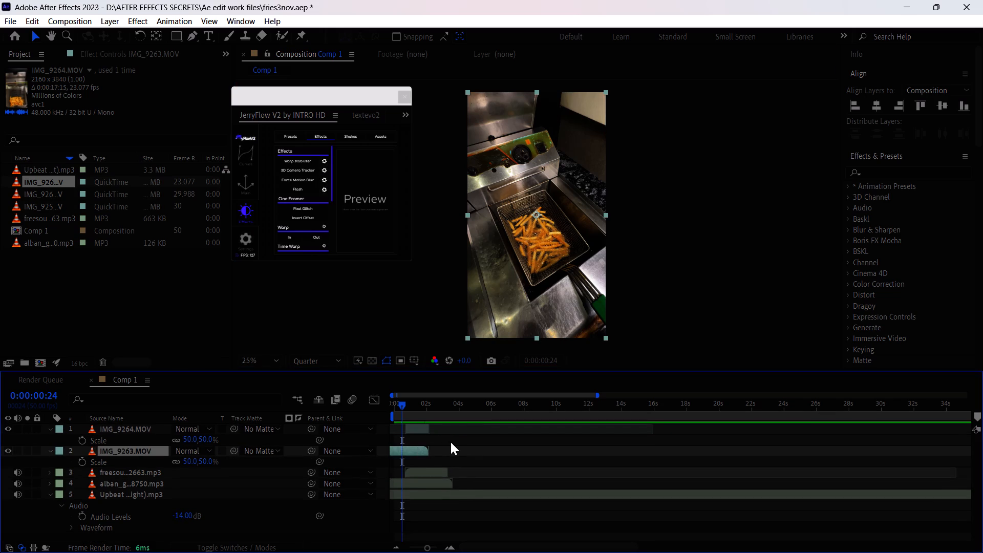
left_click_drag(406, 406, 363, 407)
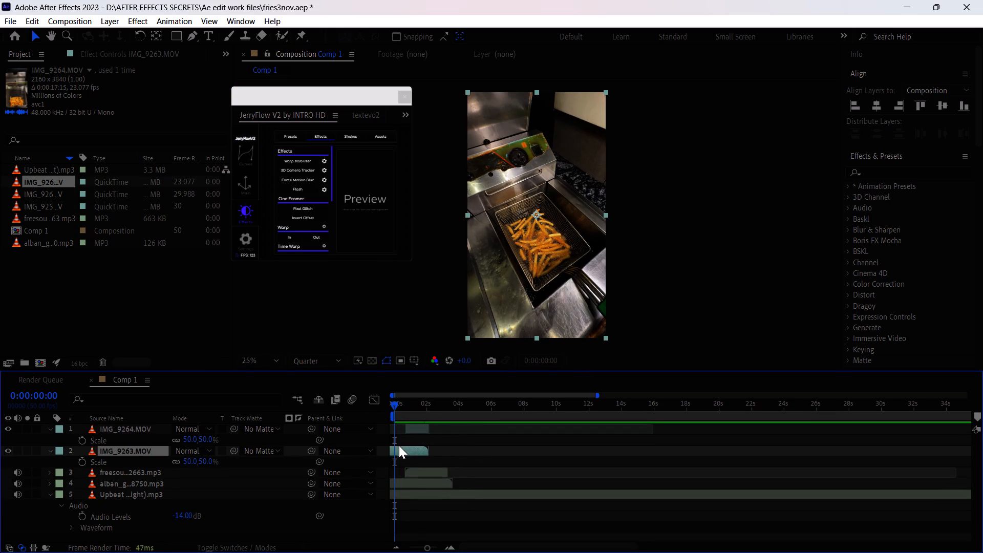
key("ctrl+shift+d")
left_click(396, 461)
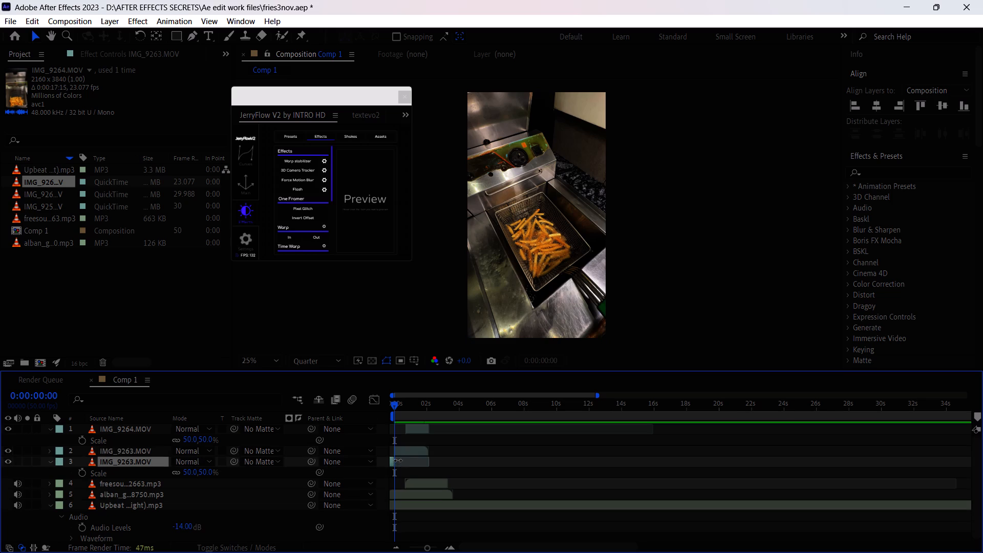
key("Delete")
Add the JerryFlow Pixel Glitch effect above IMG_9263.MOV at 0:00:00:00.
left_click(400, 452)
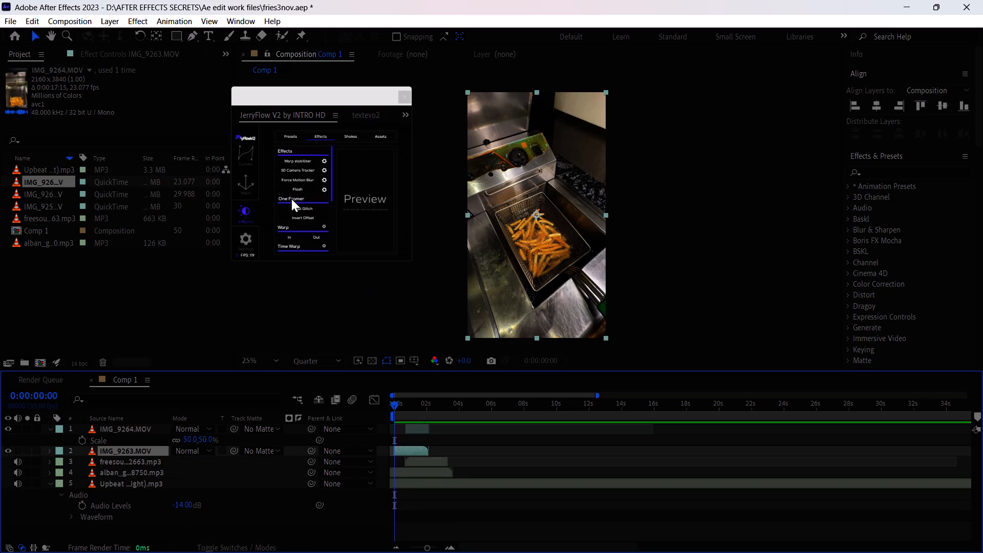
left_click(299, 206)
Replay the opening of Comp 1 several times to check the pixel glitch and the cut to IMG_9264.MOV.
key("space")
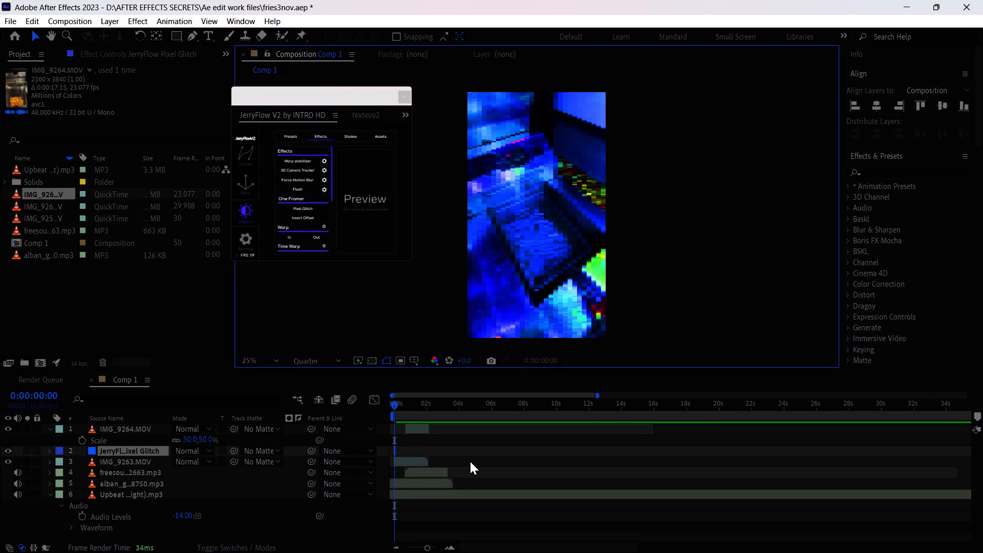
key("space")
key("space")
key("space")
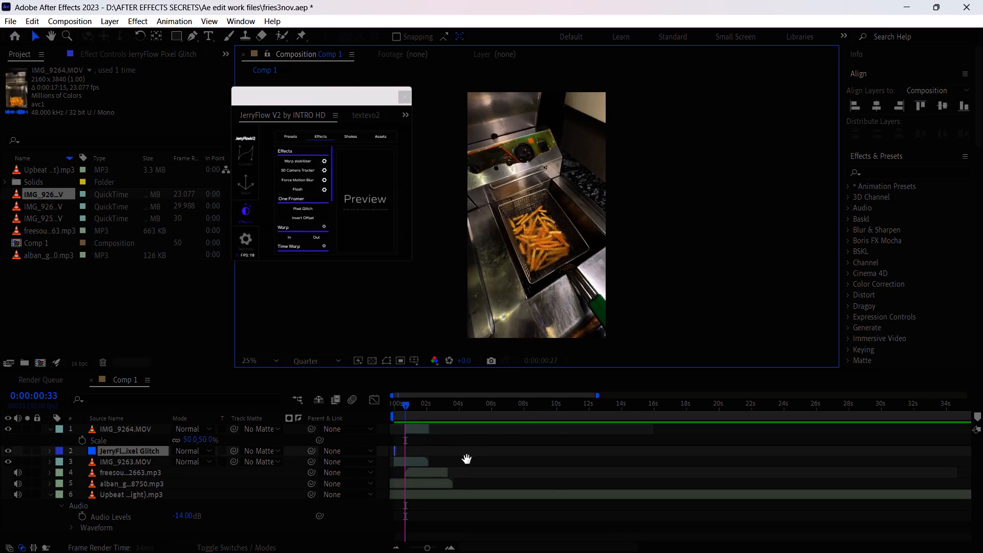
key("space")
key("space")
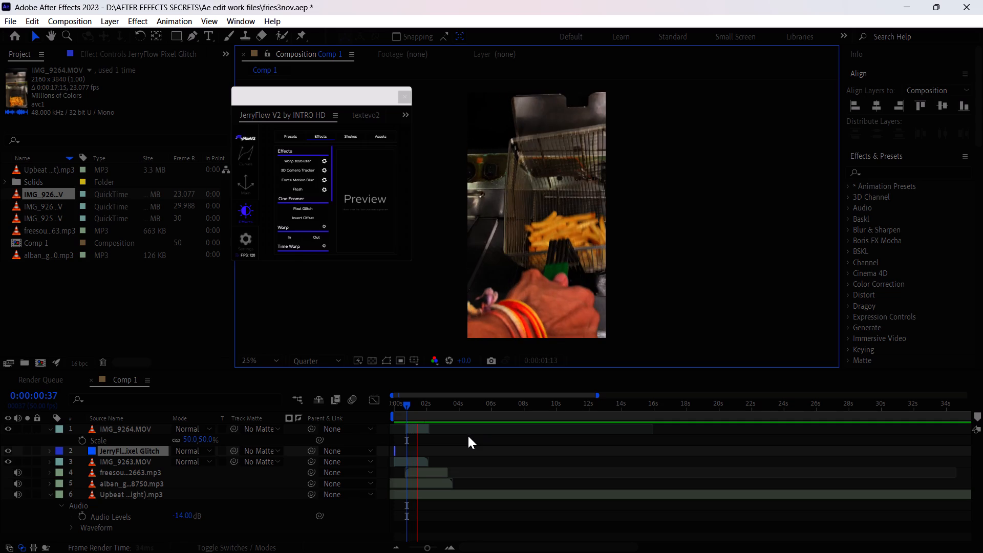
key("space")
key("space")
key("space")
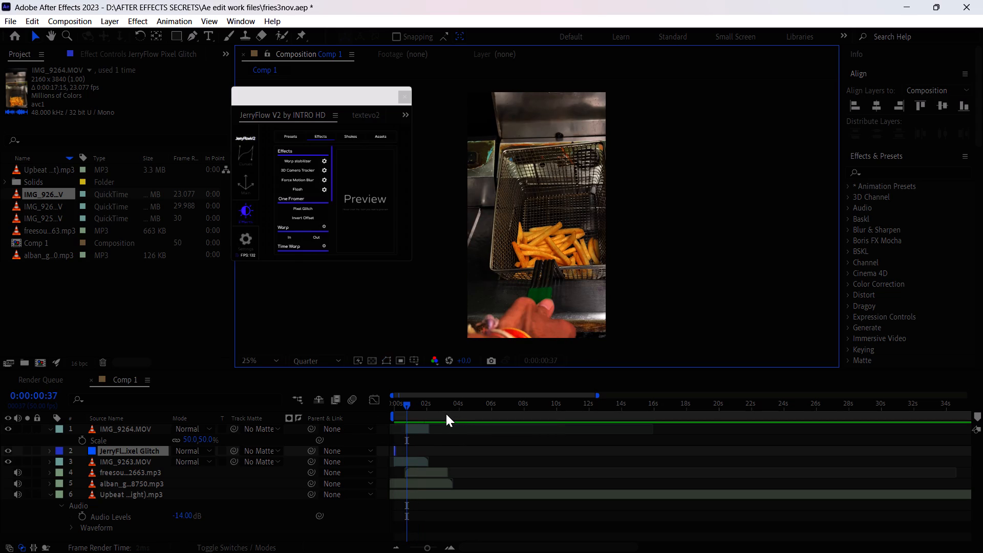
key("space")
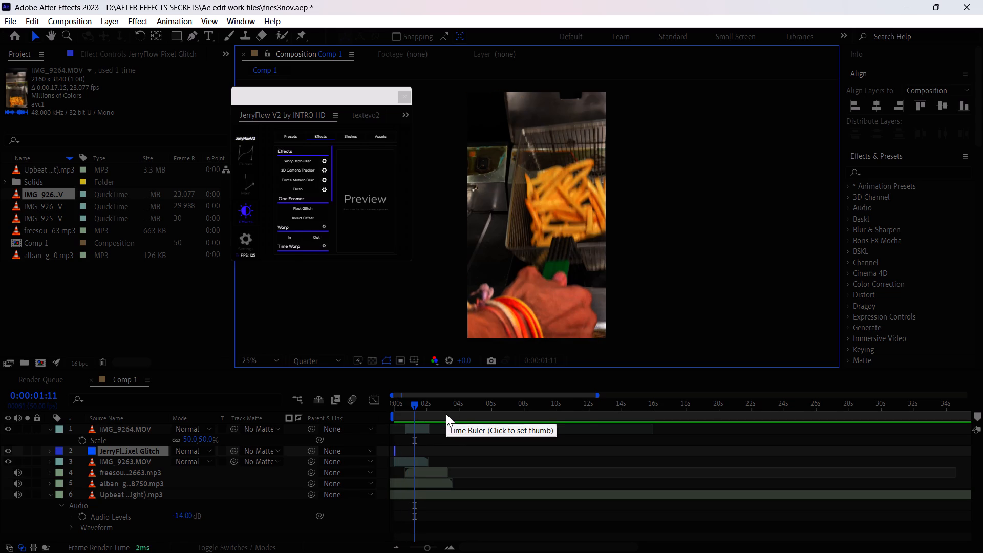
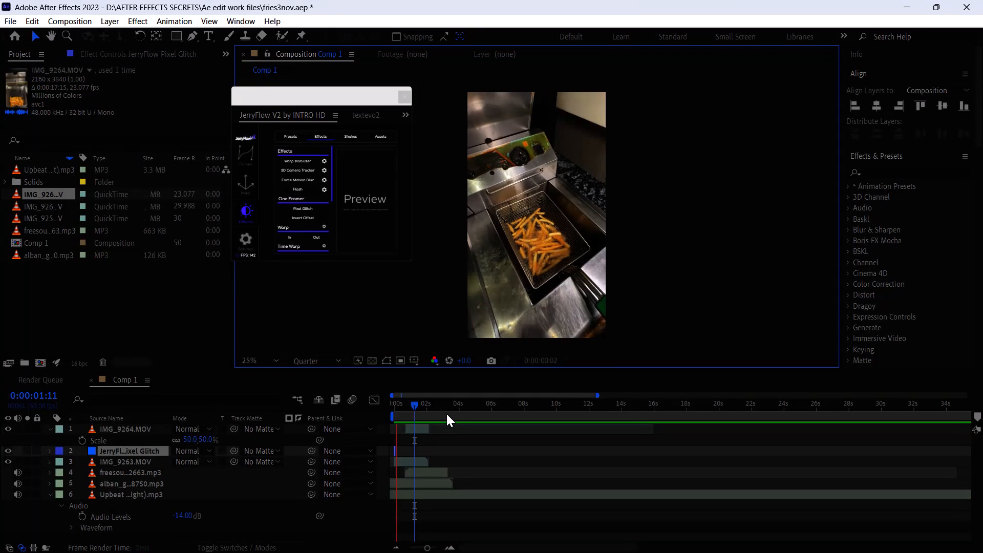
Replay the opening of Comp 1 and delete the JerryFlow Pixel Glitch layer above IMG_9263.MOV.
key("space")
key("space")
key("space")
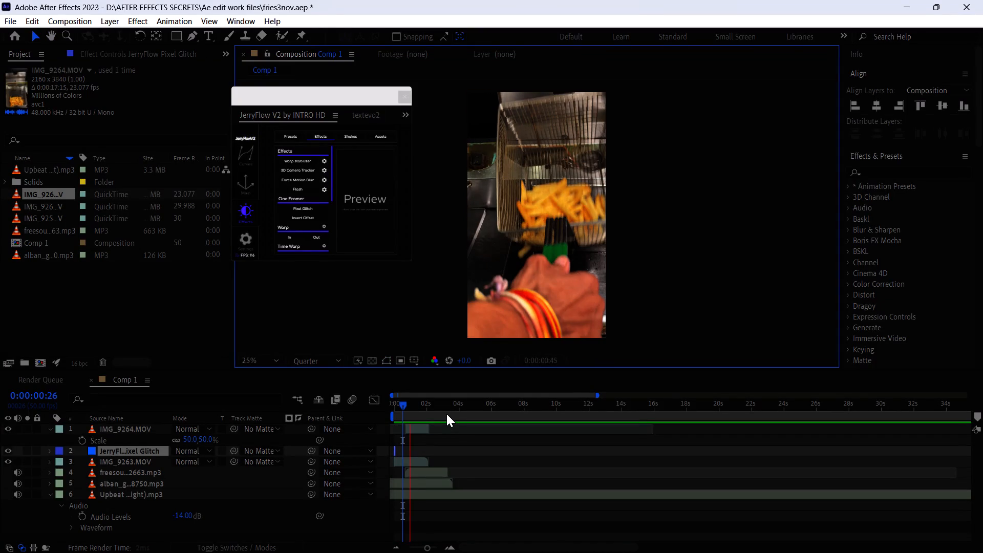
left_click(399, 446)
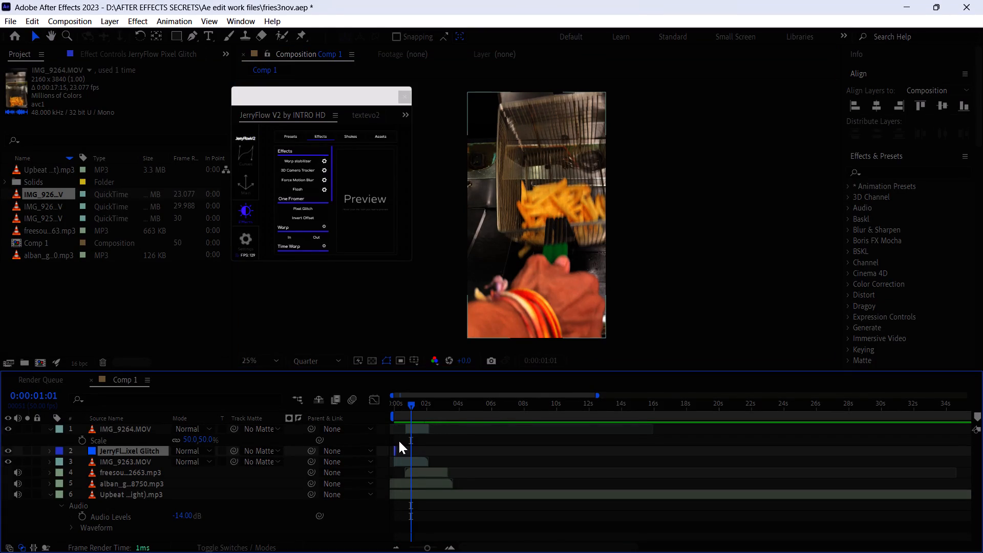
key("Delete")
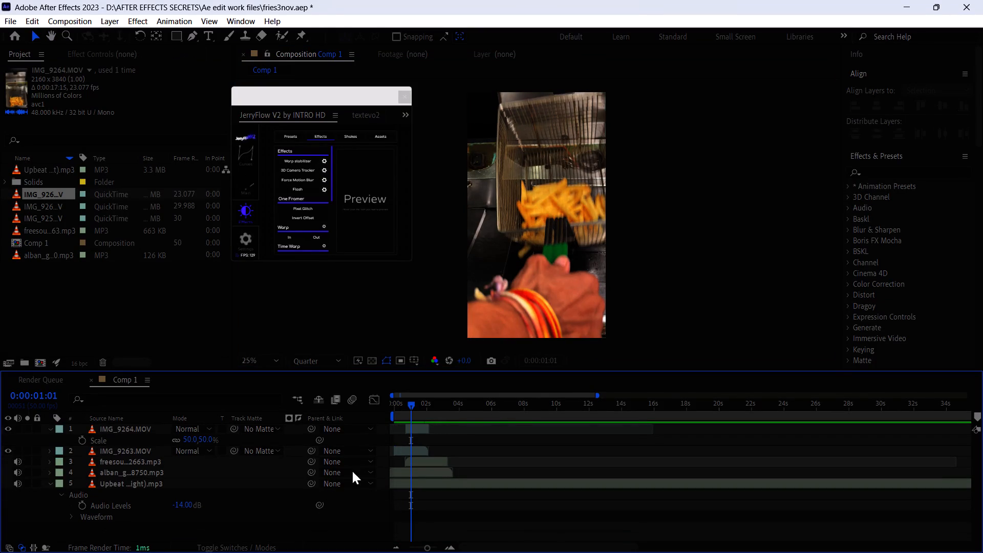
Add the JerryFlow Invert Offset one-framer effect above IMG_9263.MOV and preview it at the start of Comp 1.
left_click(405, 453)
left_click(306, 216)
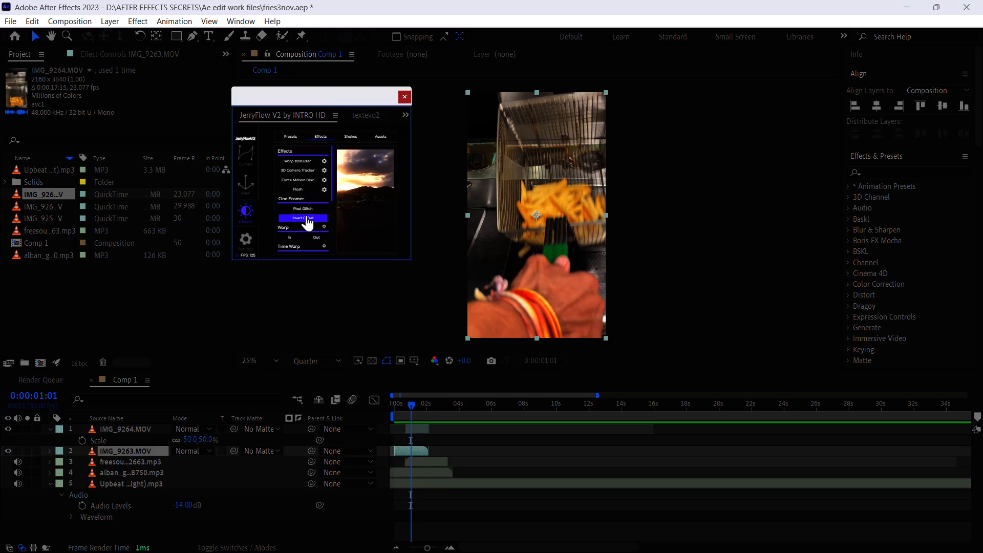
key("space")
key("space")
key("space")
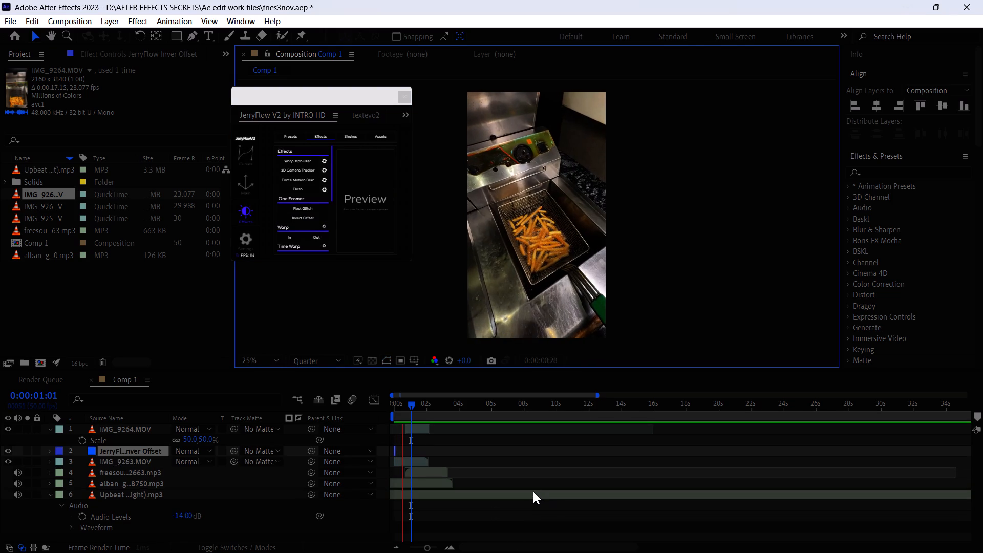
key("space")
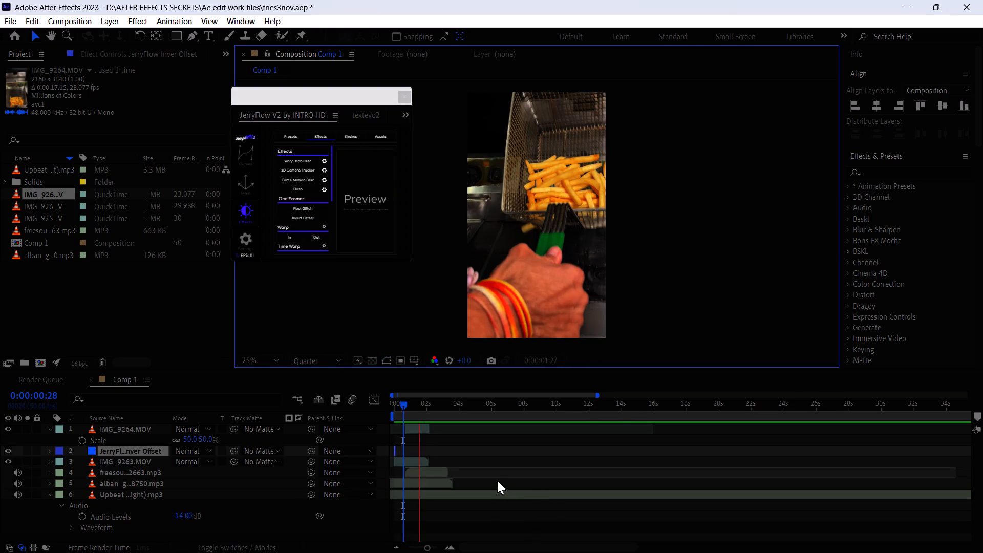
Add the JerryFlow Flash effect above the Invert Offset layer at the start of IMG_9263.MOV.
left_click(307, 190)
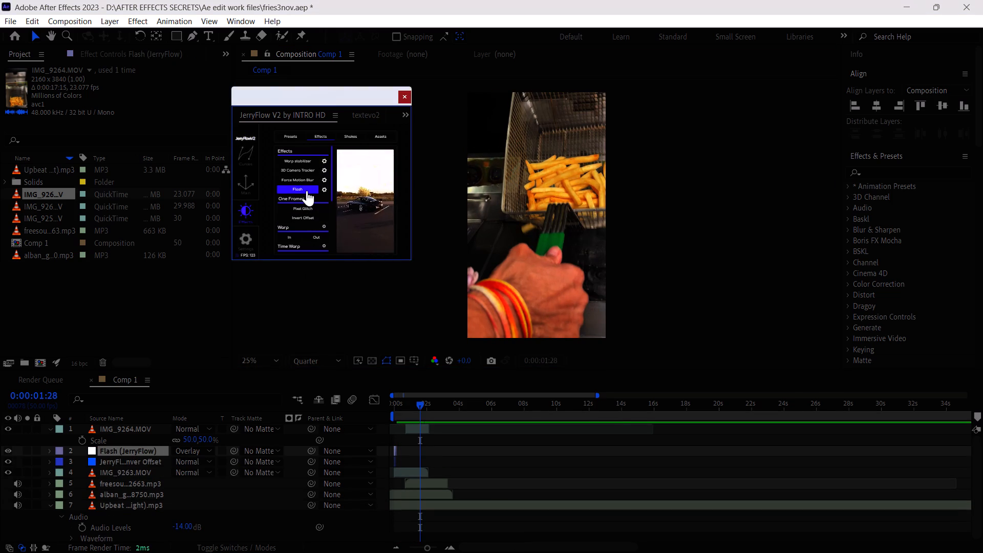
Replay the opening of Comp 1 several times to check the flash, the invert offset and the cut to IMG_9264.MOV.
key("space")
key("space")
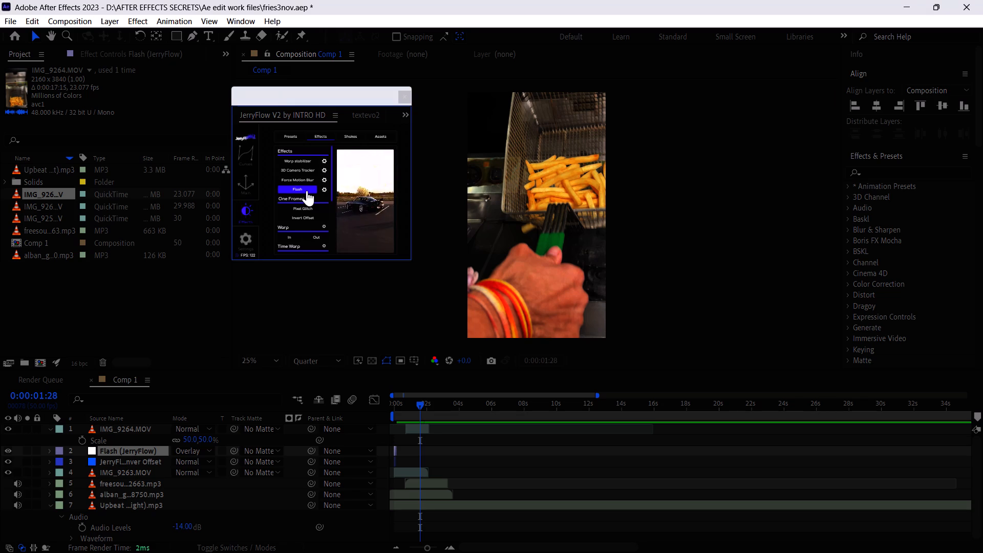
key("space")
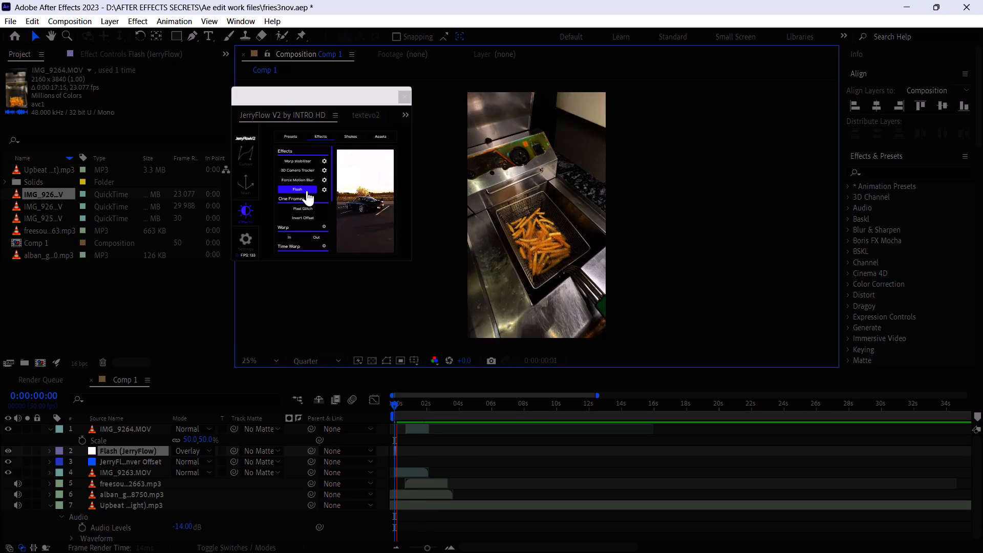
key("space")
key("space")
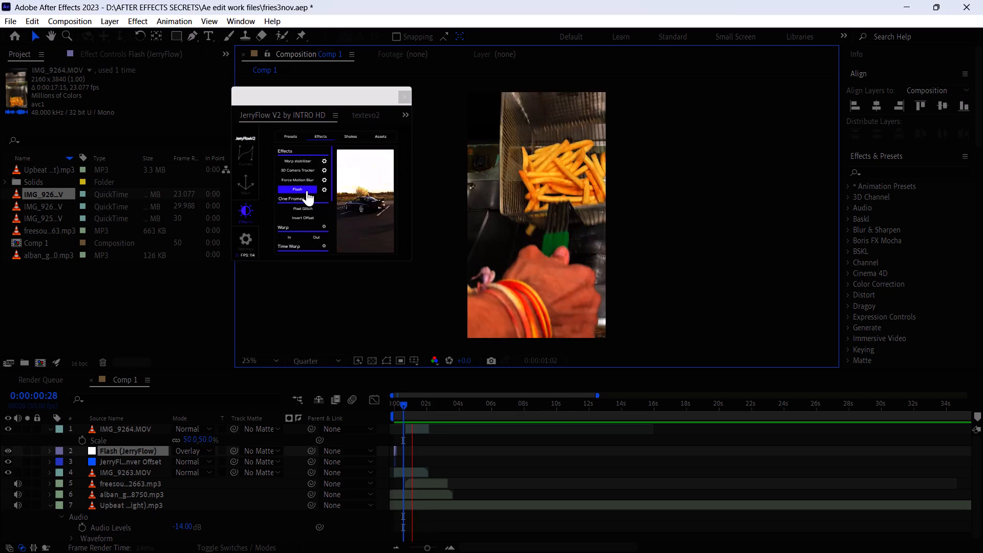
key("space")
key("space")
key("space")
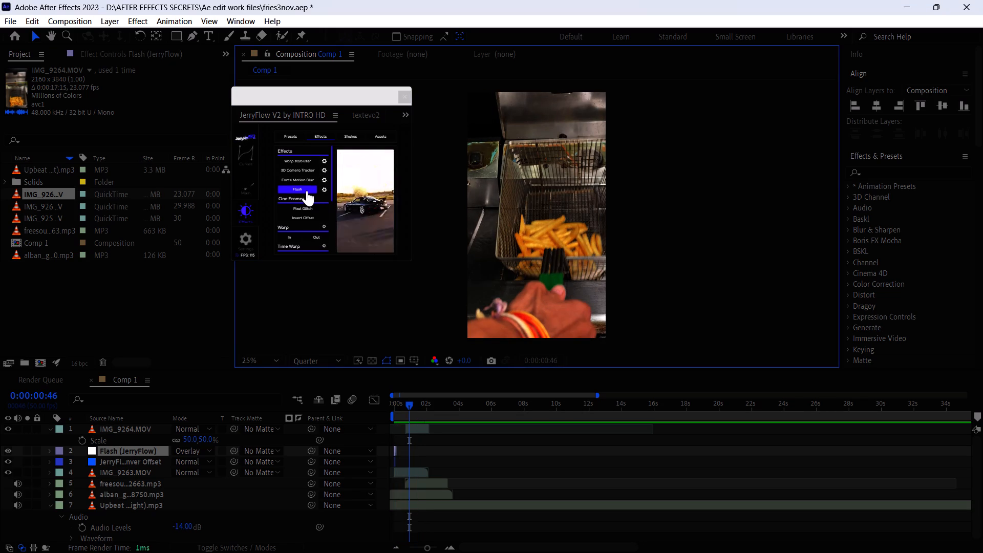
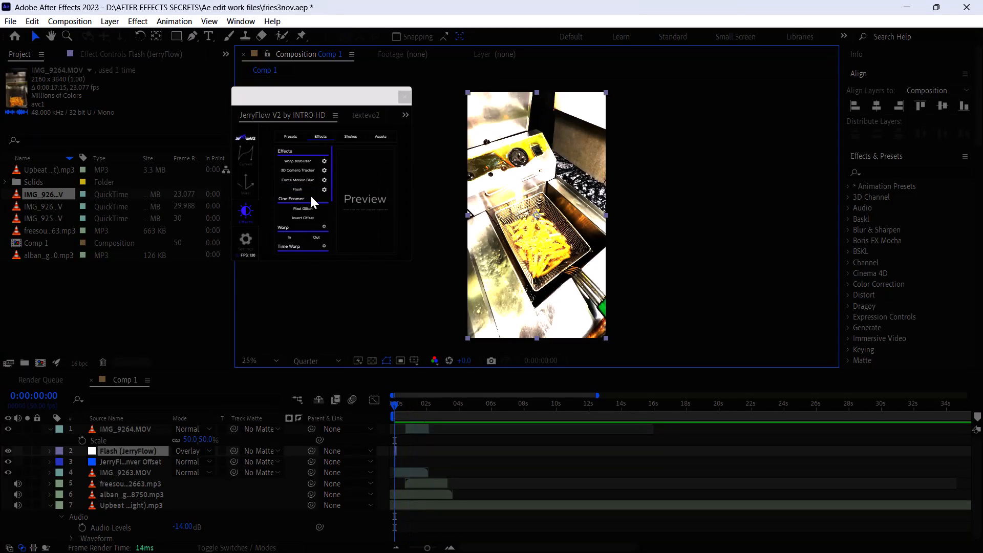
Replay the opening of Comp 1 repeatedly to check the flash, the invert offset and the timing of the cut to IMG_9264.MOV.
key("space")
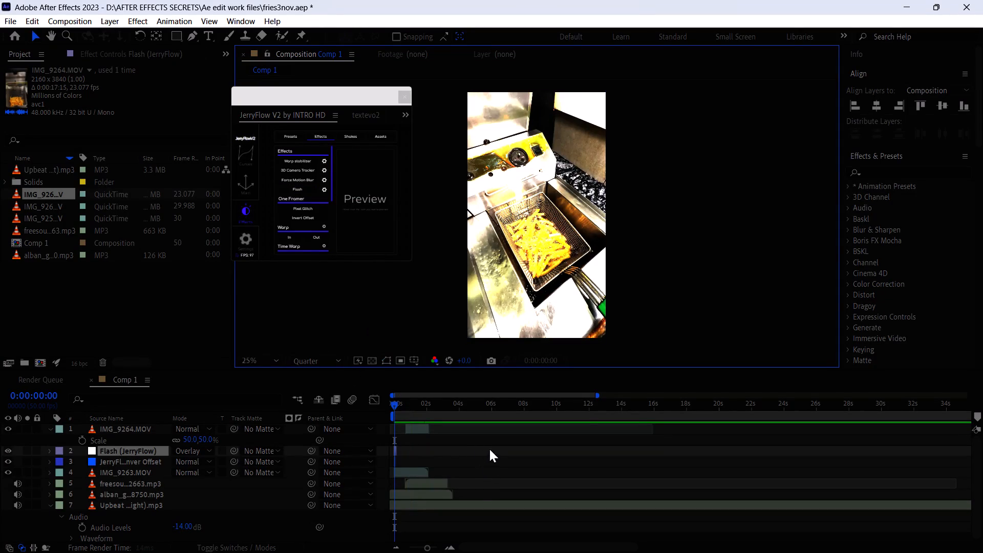
key("space")
key("space")
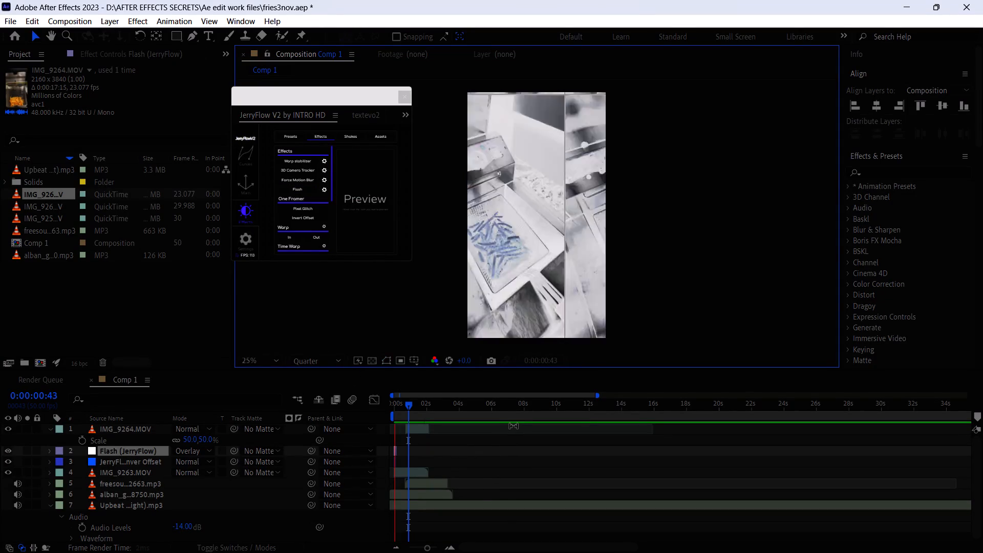
key("space")
key("space")
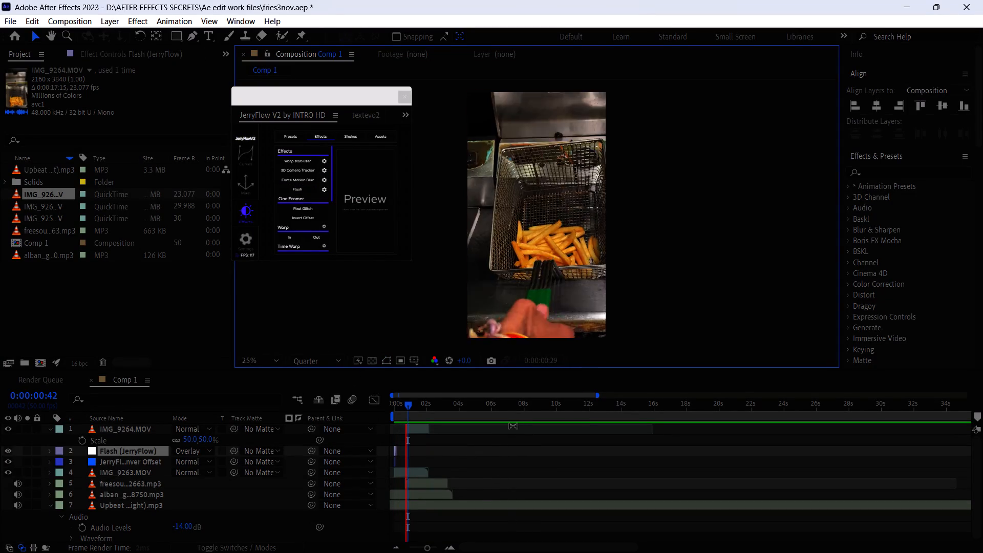
key("space")
key("space")
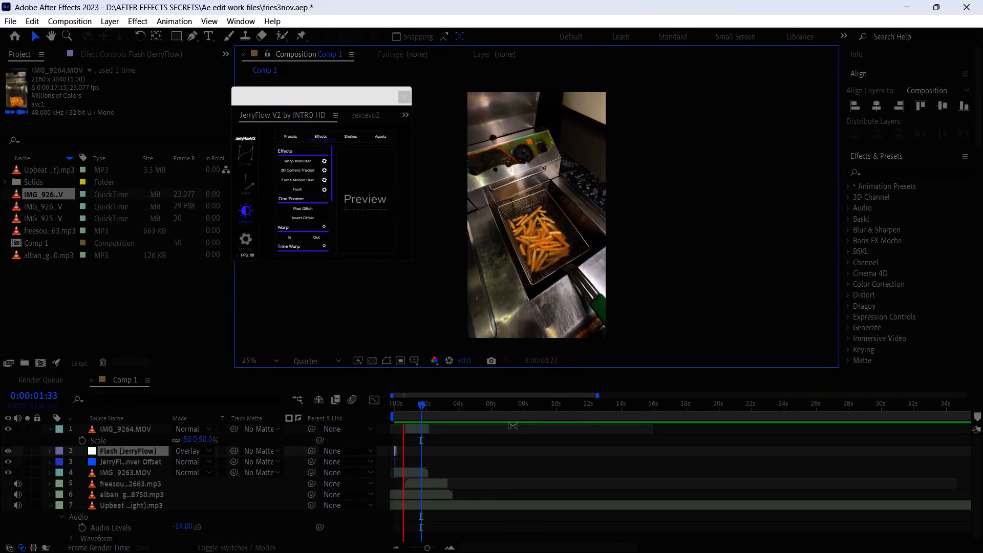
key("space")
key("space")
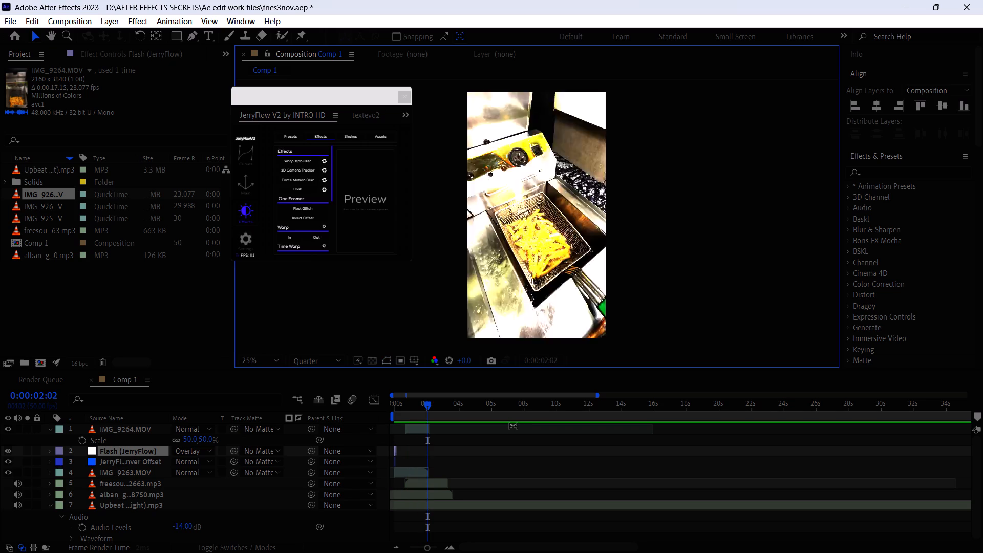
key("space")
key("space")
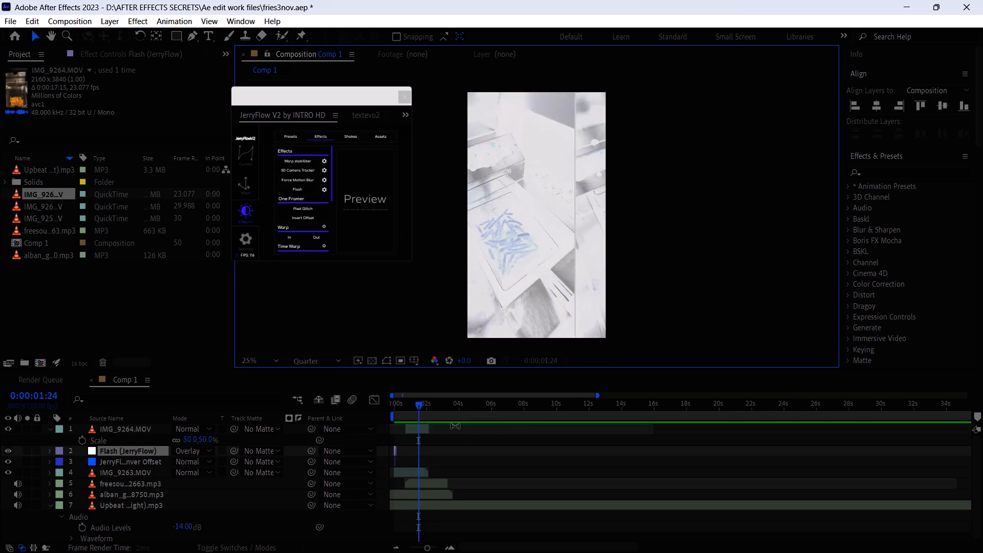
Add the JerryFlow Basic shake above IMG_9264.MOV at the clip's start and preview it across the cut.
left_click(422, 430)
key("space")
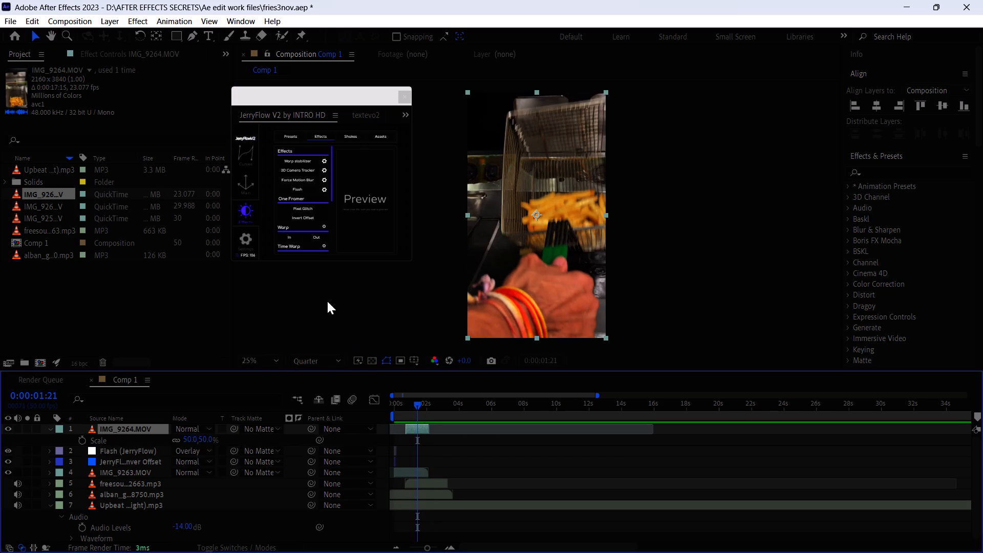
left_click(352, 139)
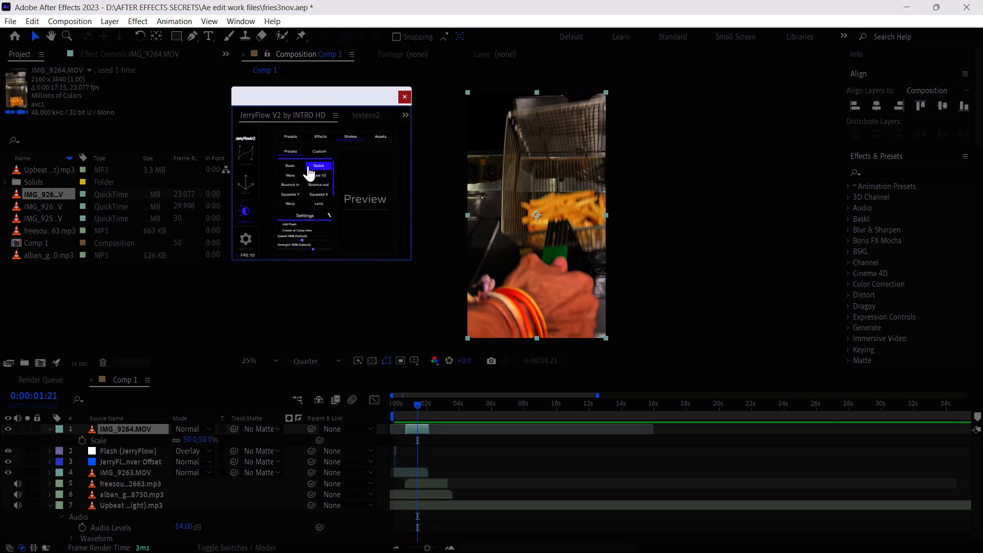
left_click(290, 165)
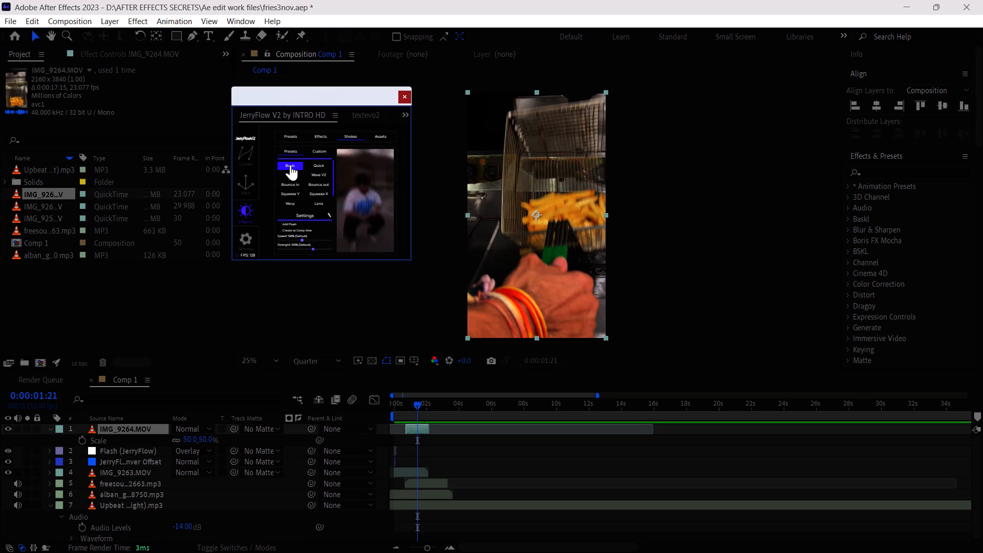
key("space")
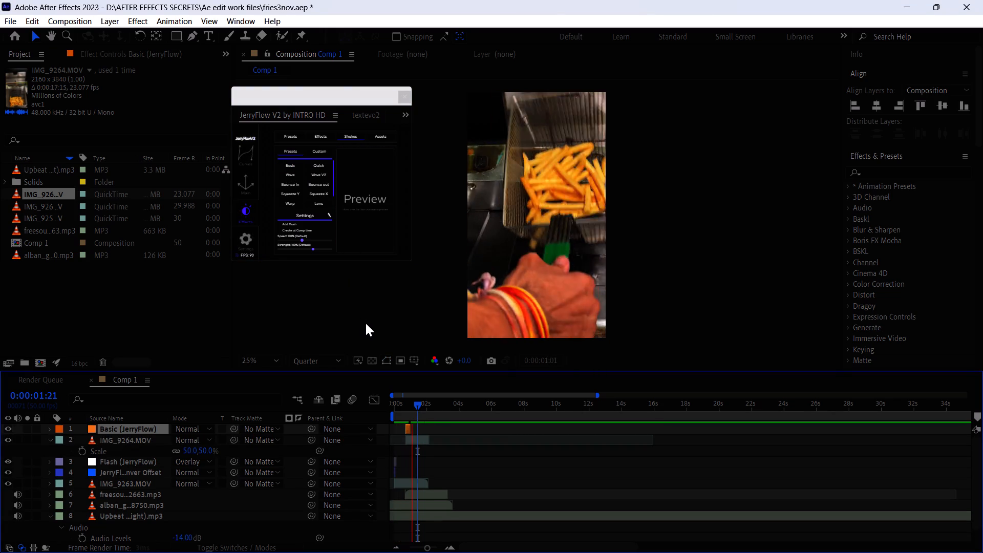
key("space")
key("space")
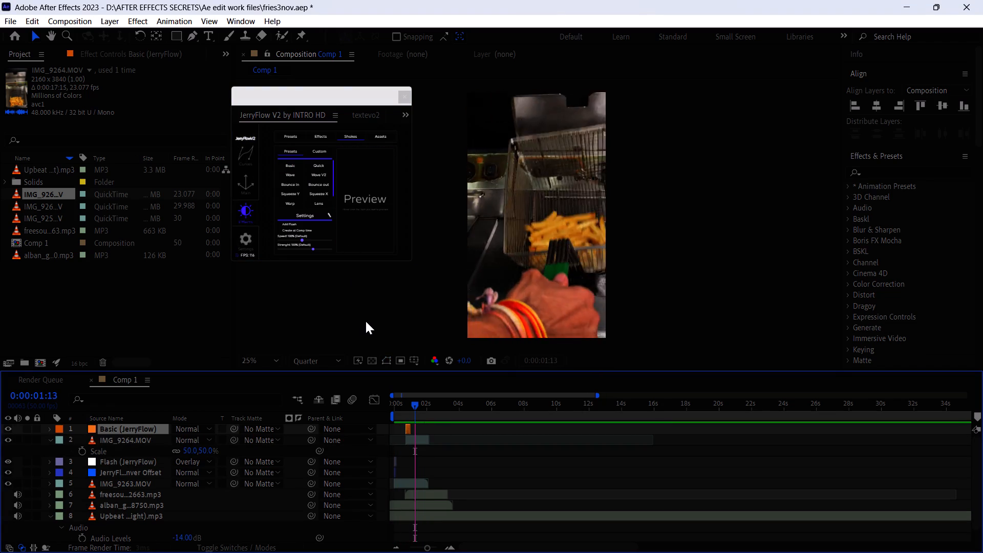
key("space")
key("space")
key("space")
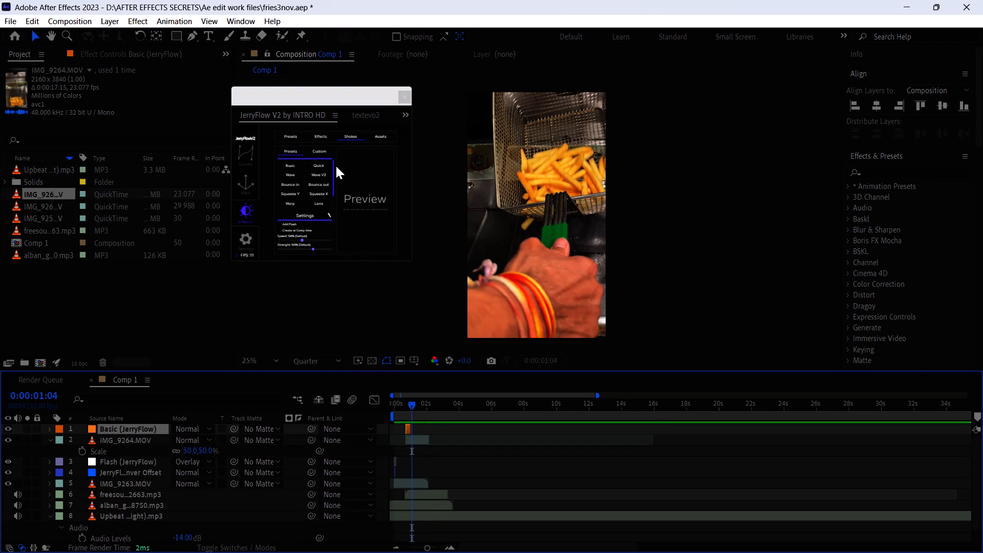
Add the JerryFlow Flash effect above the Basic shake layer at the start of IMG_9264.MOV and preview the cut.
left_click(329, 139)
left_click(310, 188)
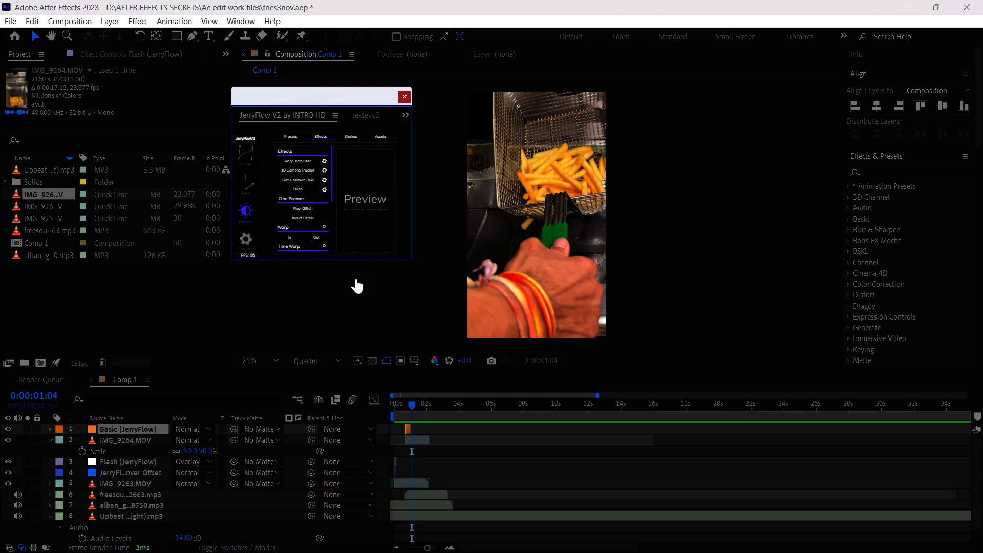
key("space")
key("space")
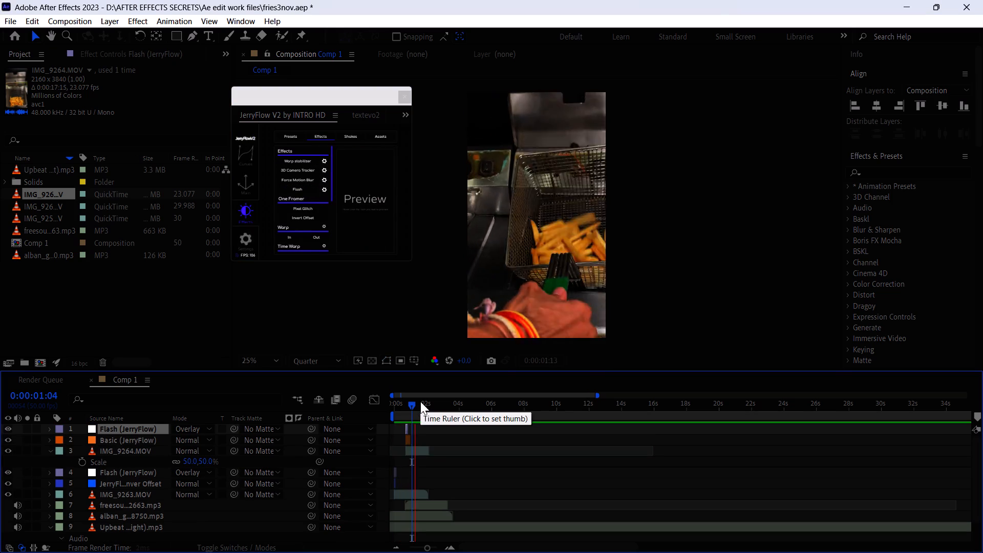
key("space")
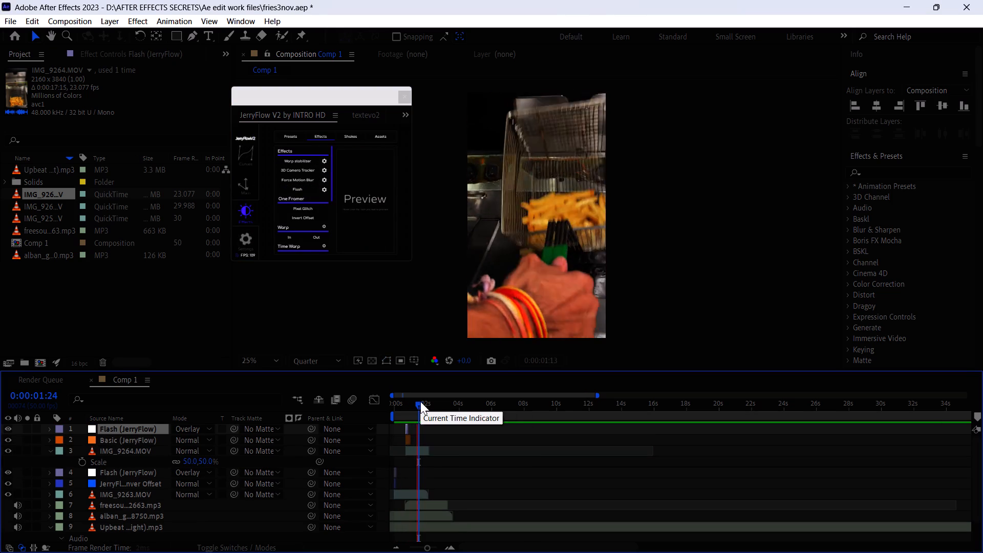
key("space")
key("space")
key("space")
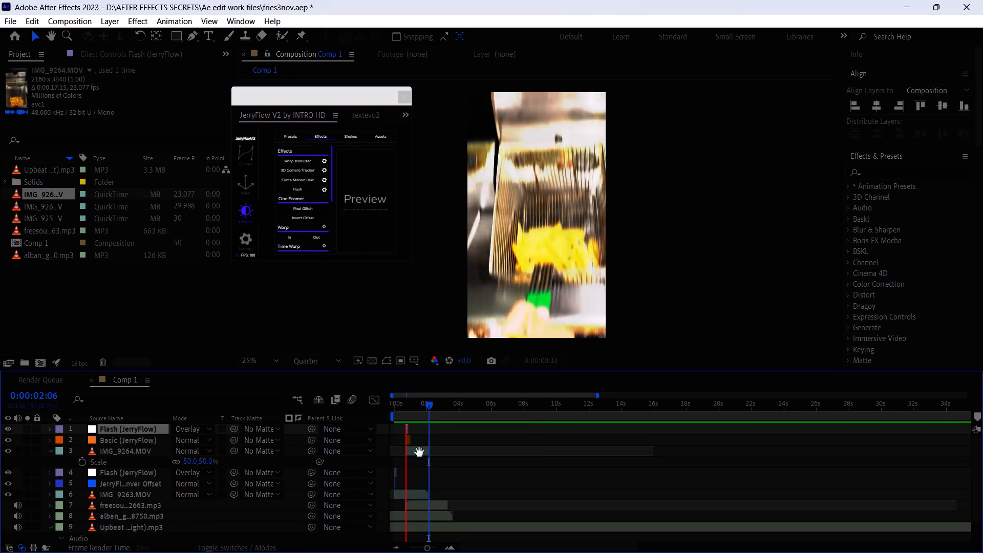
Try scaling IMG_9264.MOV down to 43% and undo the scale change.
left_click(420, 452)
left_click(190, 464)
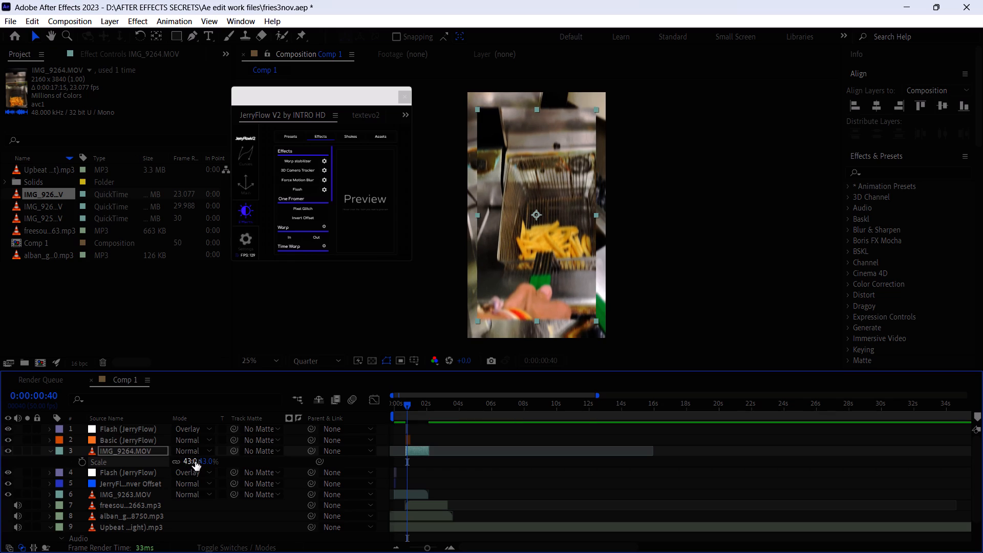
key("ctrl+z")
Trim the end of IMG_9263.MOV back to just past the cut to IMG_9264.MOV.
left_click_drag(433, 494, 422, 499)
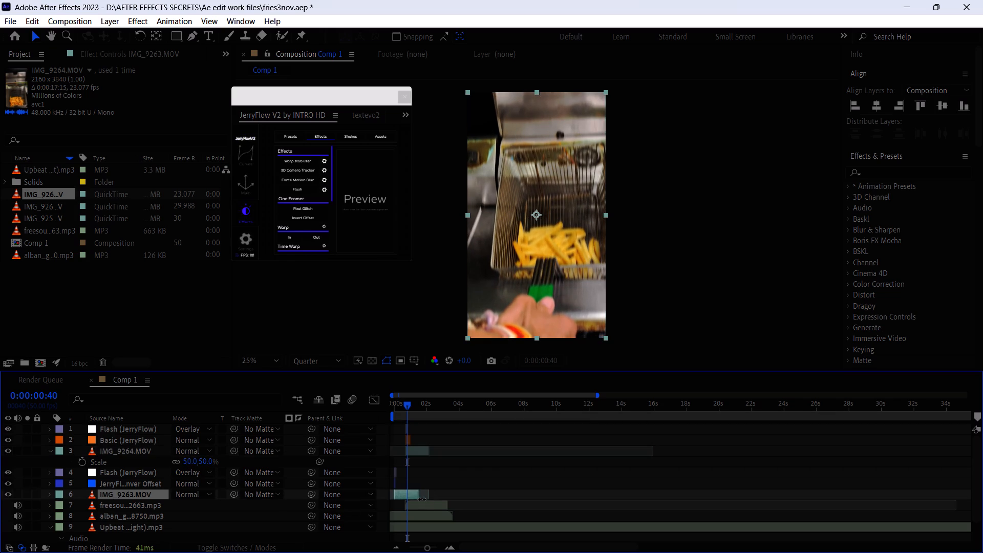
left_click_drag(422, 499, 416, 502)
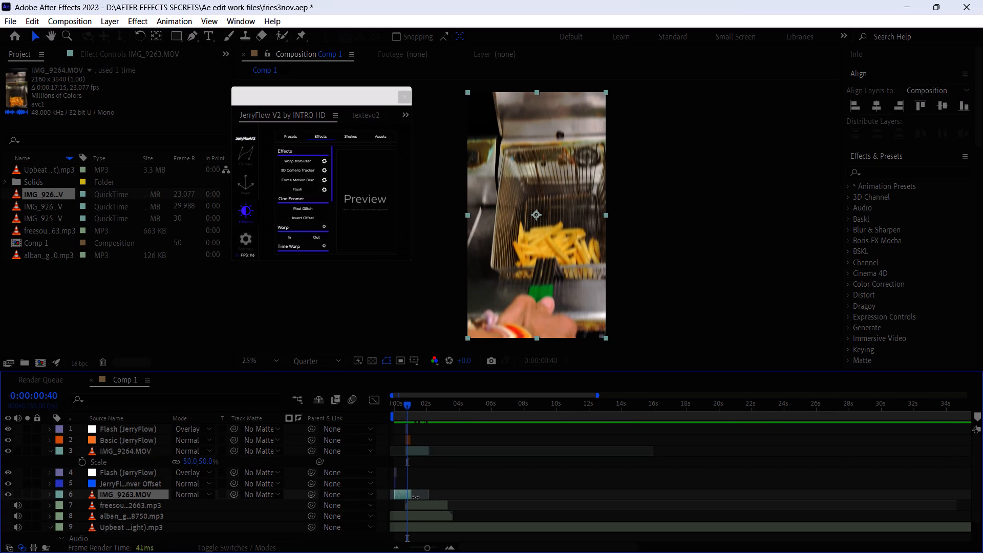
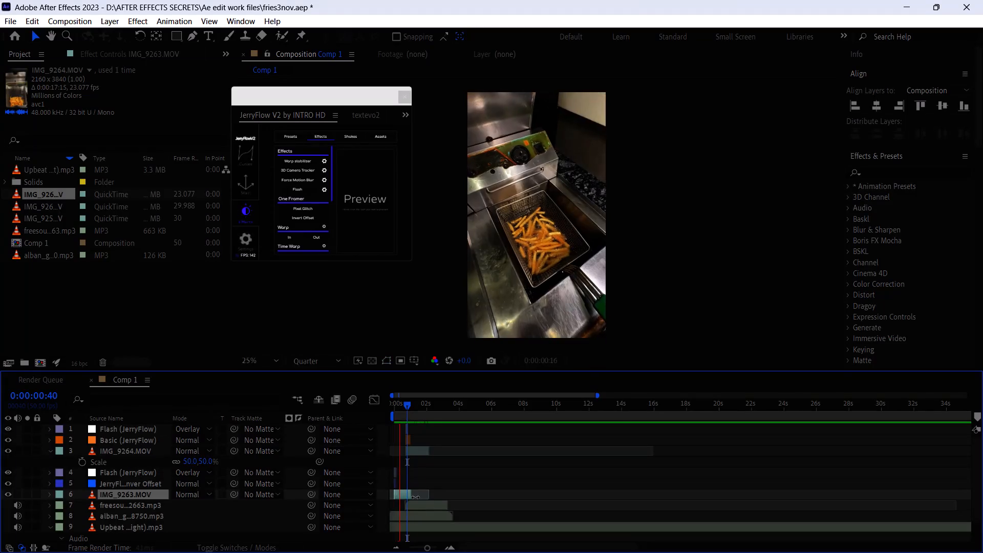
Play back the opening of Comp 1 repeatedly to check the cut to IMG_9264.MOV and its end against the audio.
key("space")
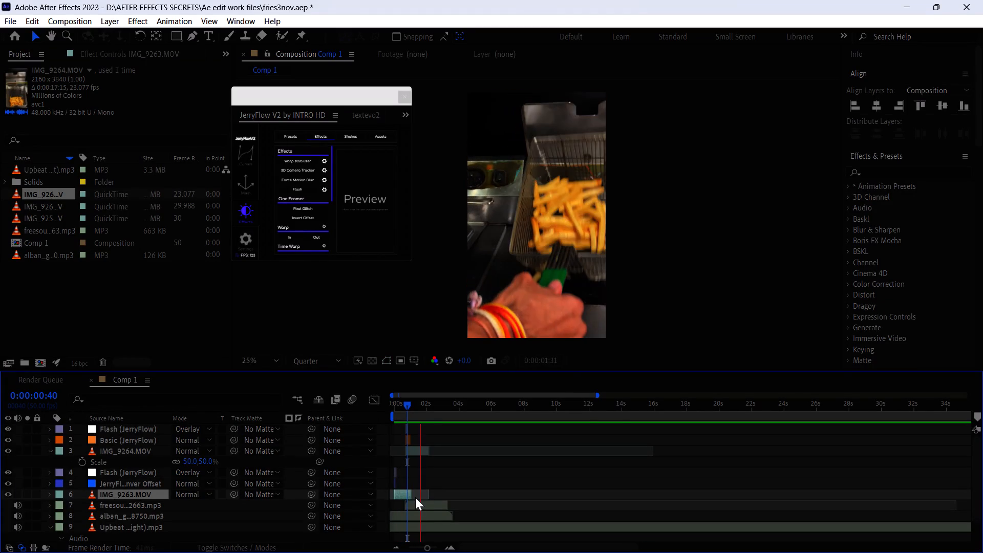
key("space")
key("space")
key("space")
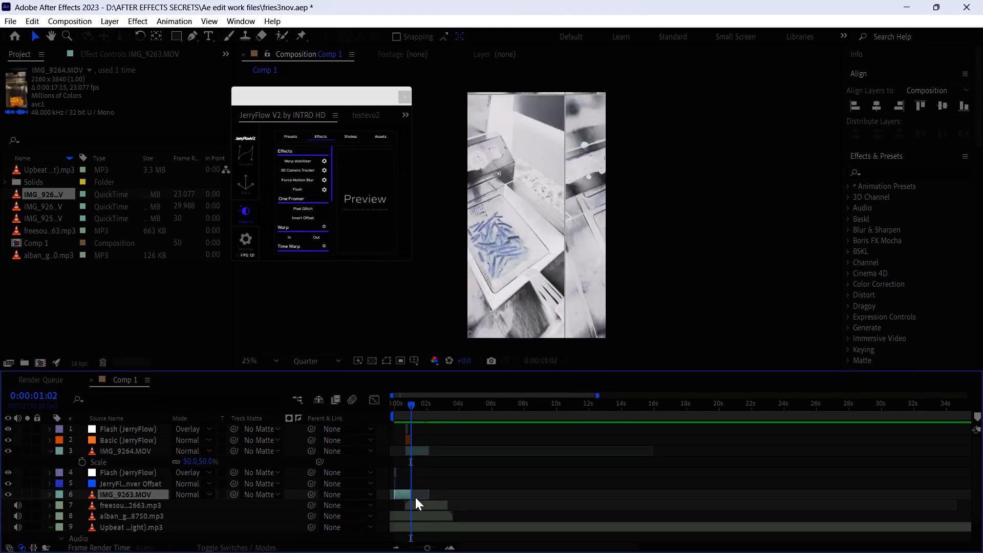
key("space")
key("space")
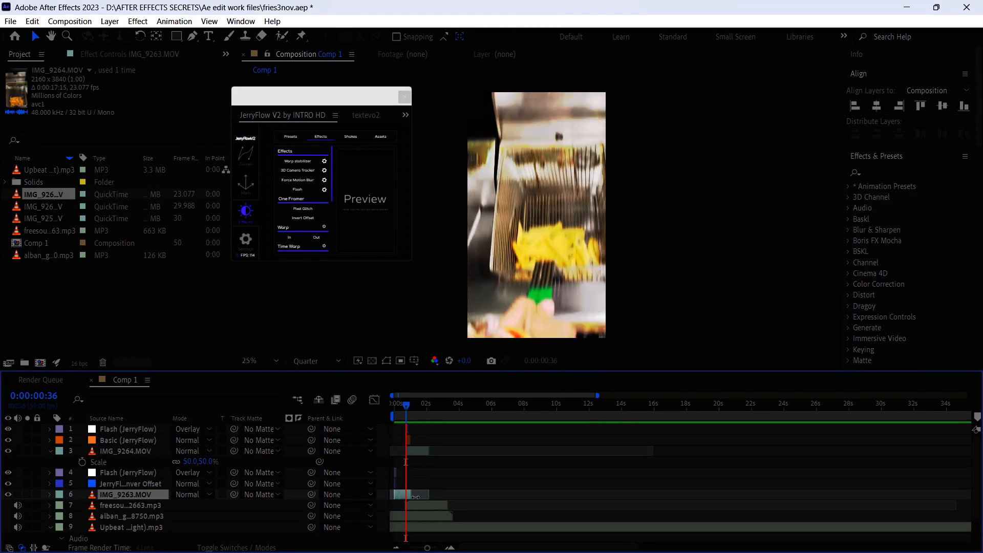
key("space")
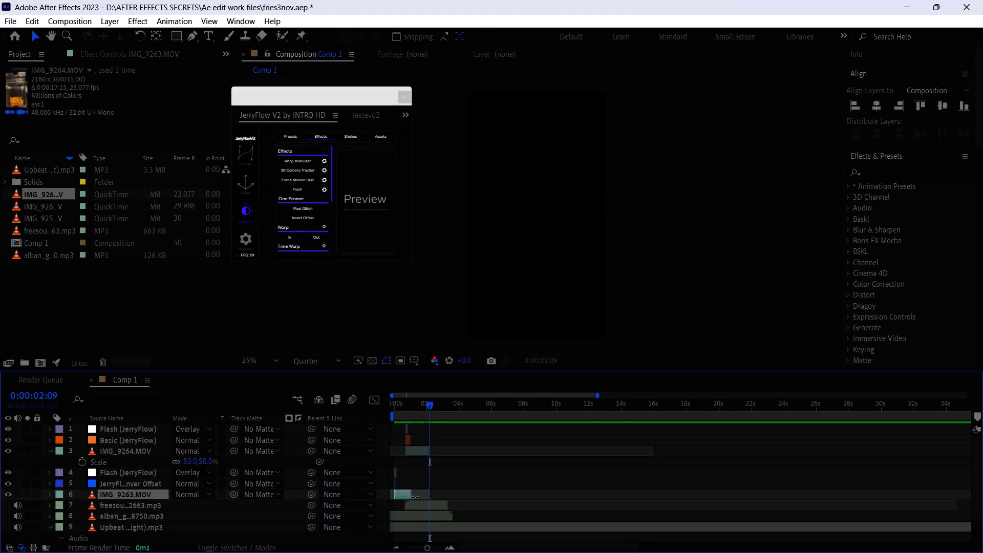
key("space")
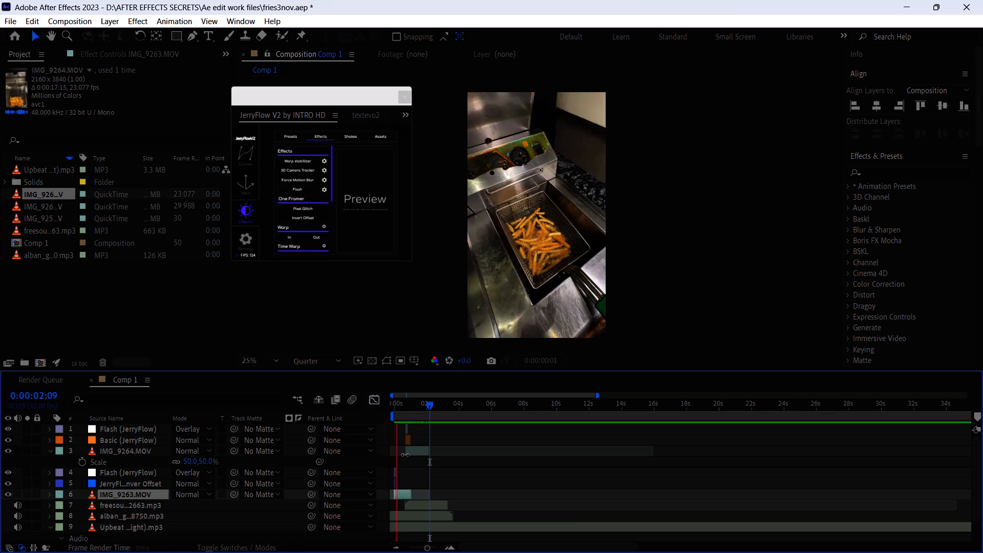
key("space")
key("space")
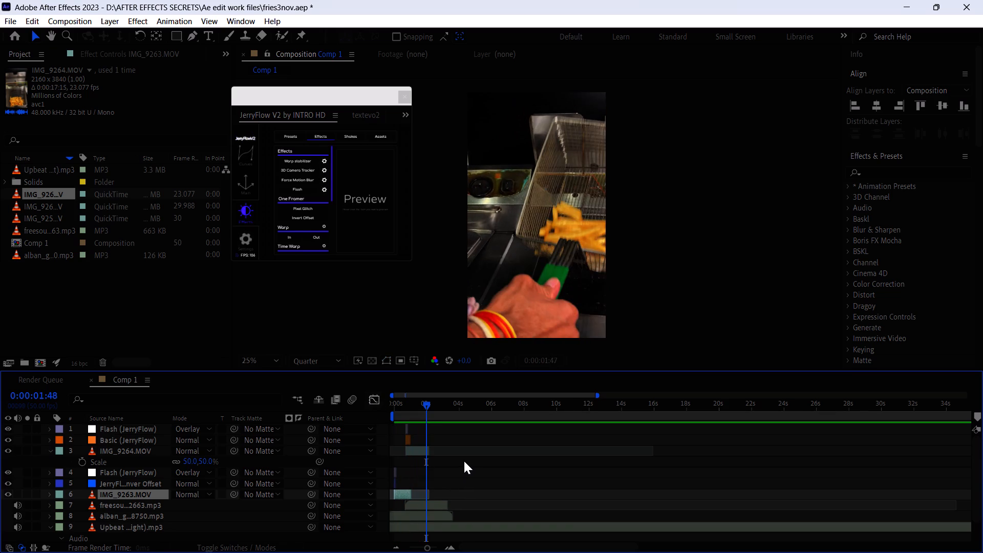
key("space")
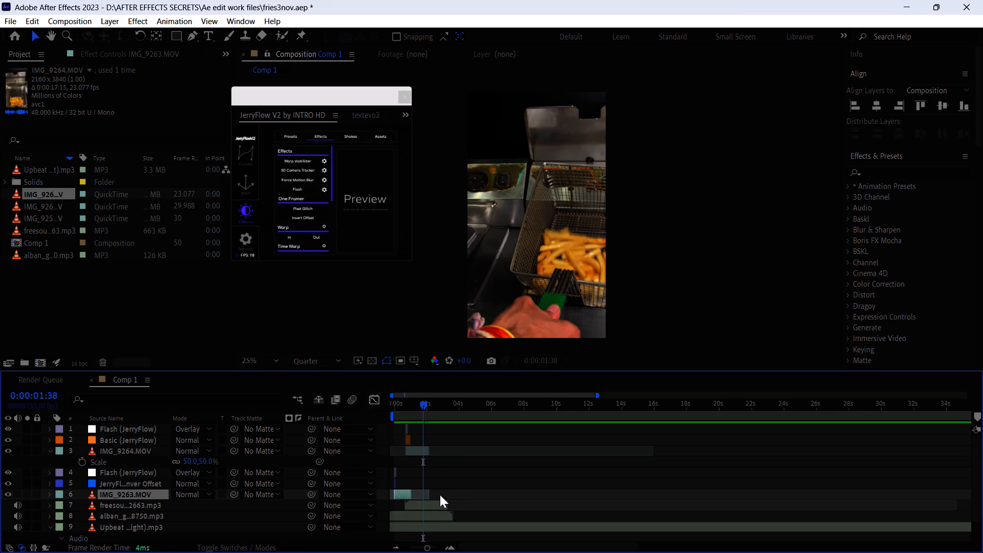
key("space")
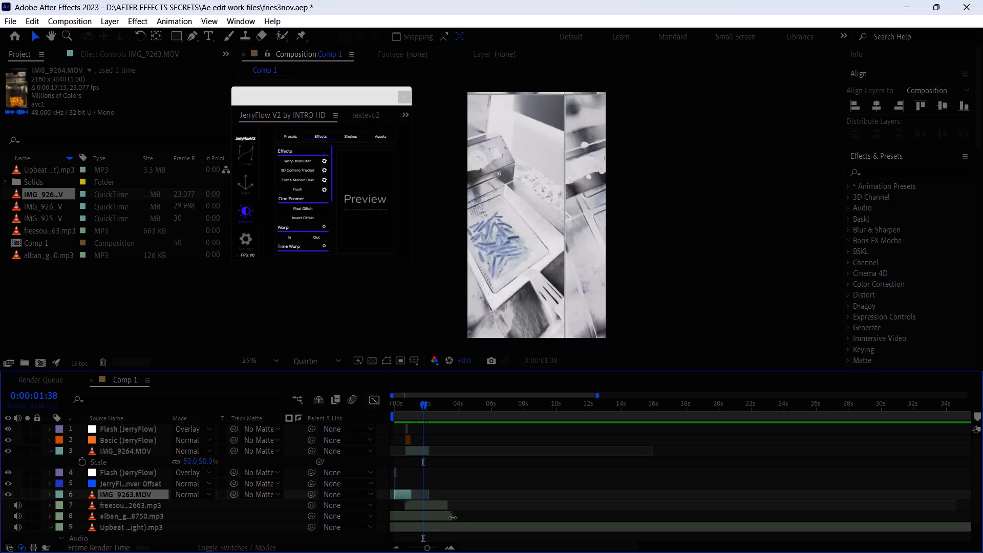
key("space")
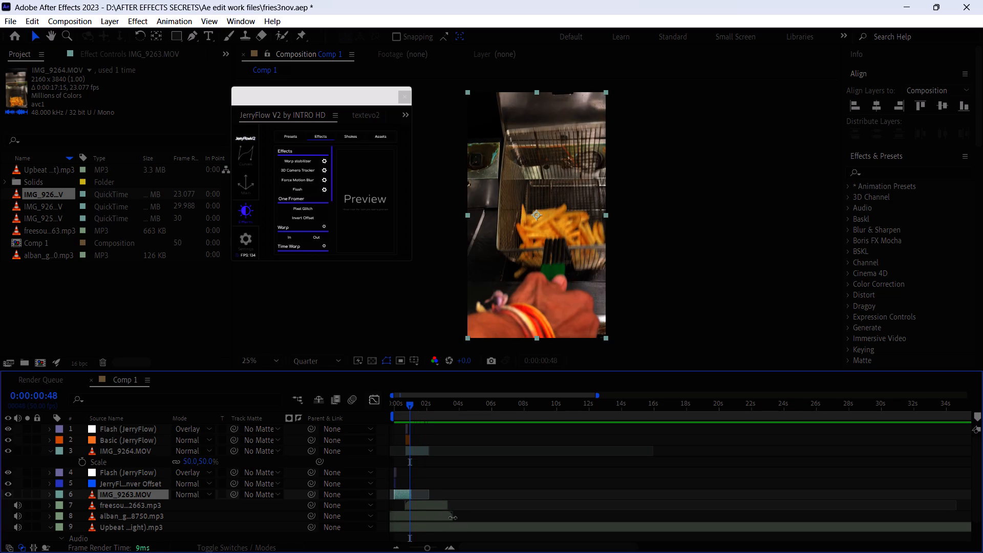
key("space")
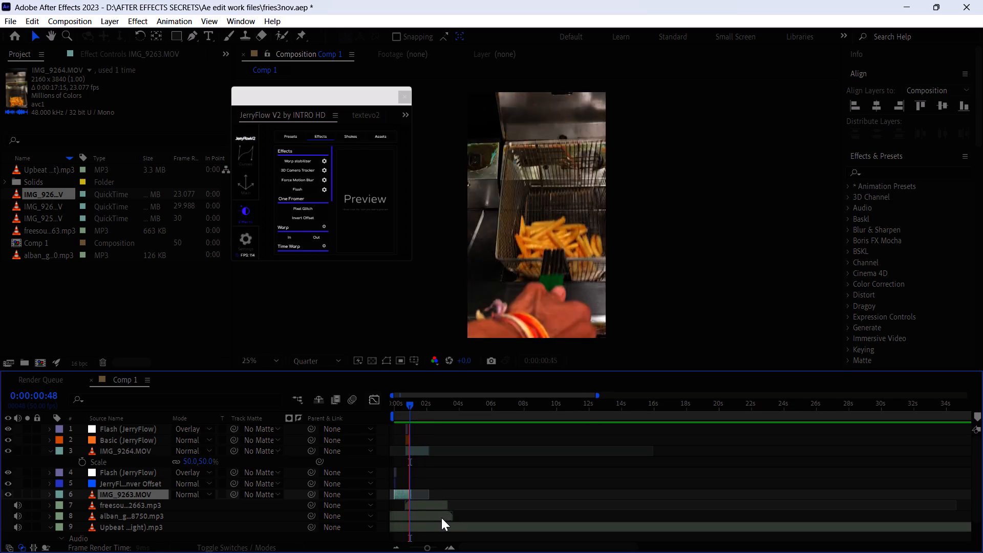
key("space")
key("space")
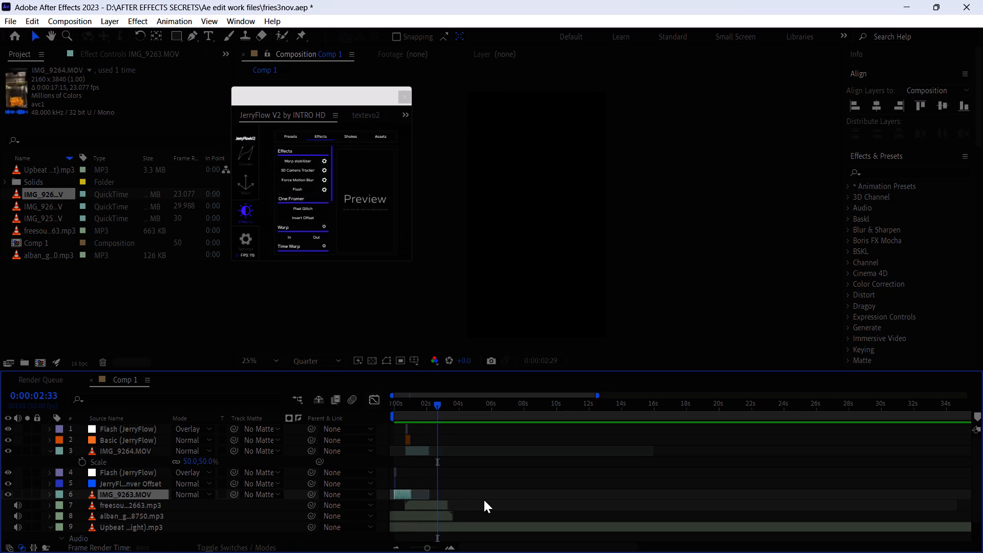
key("space")
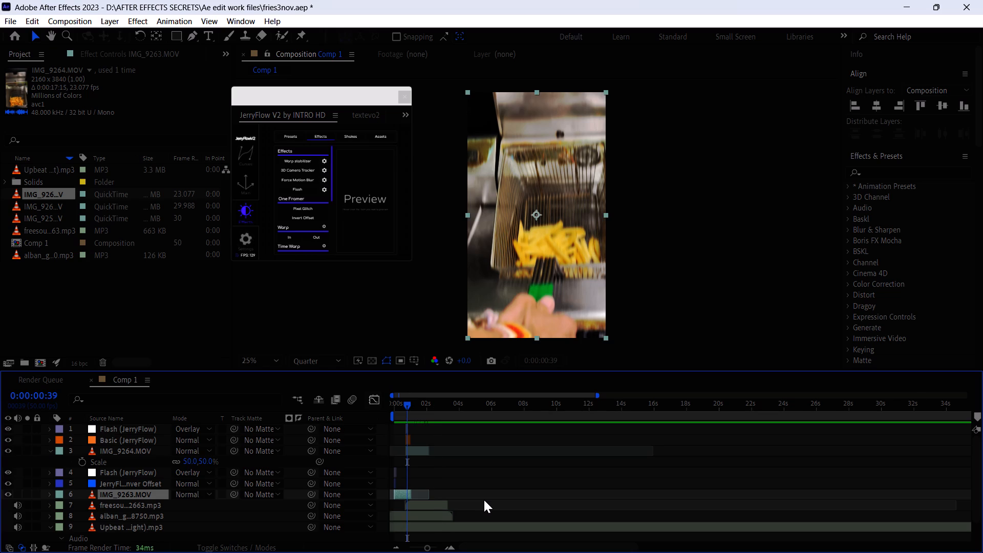
key("space")
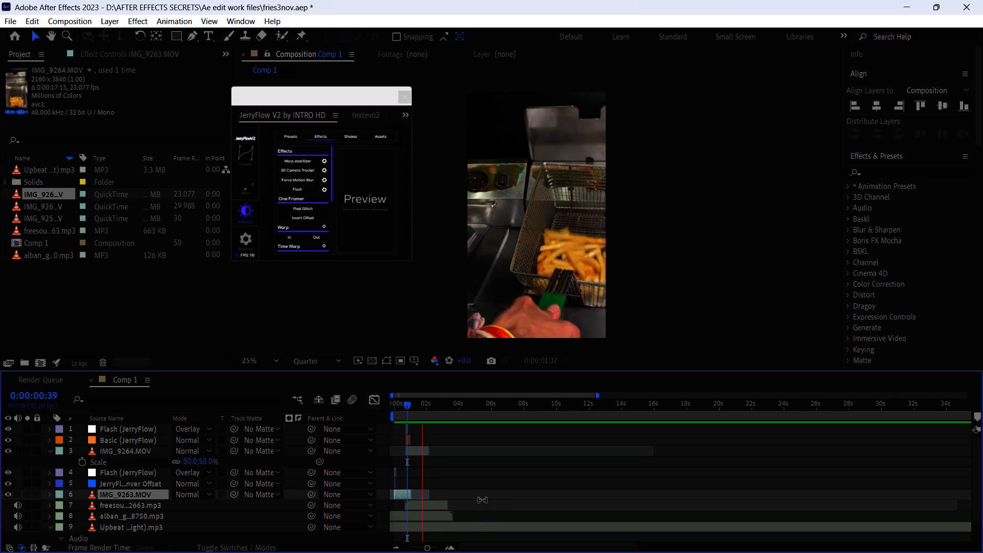
key("space")
key("space")
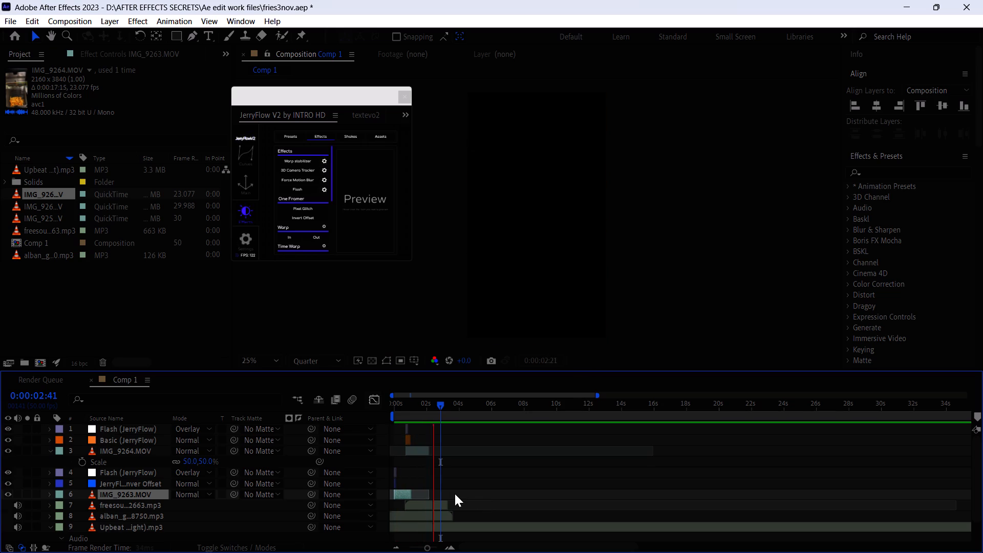
key("space")
key("space")
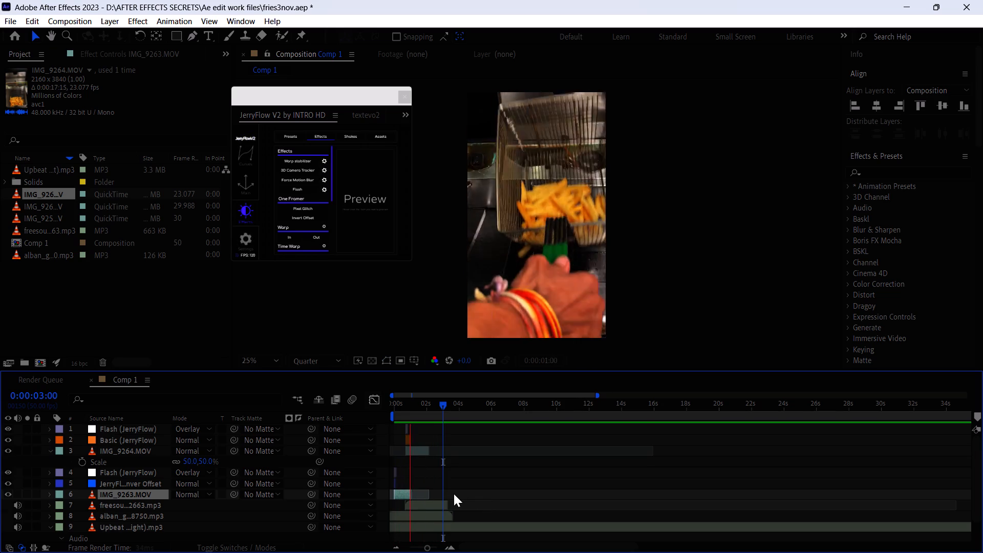
key("space")
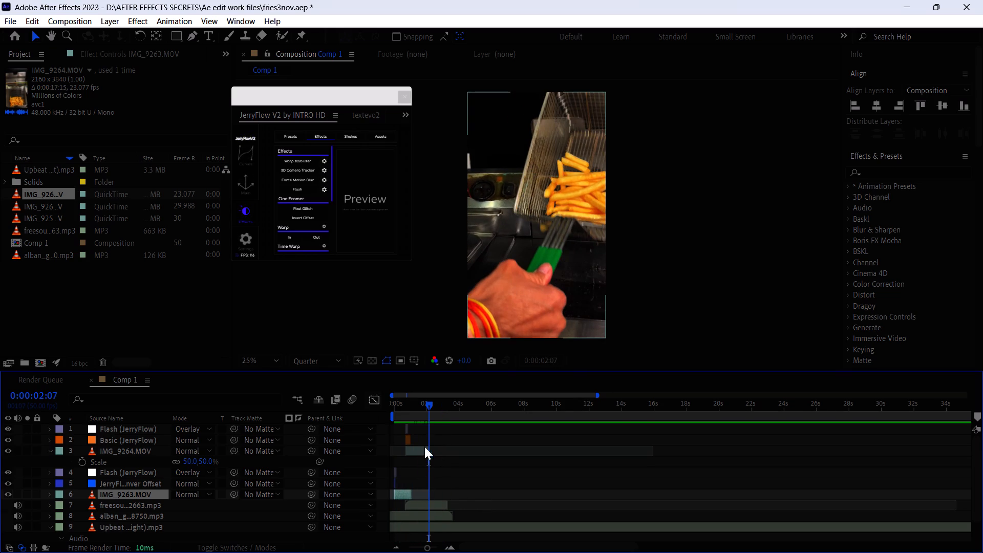
Trim the end of IMG_9264.MOV back to just before the 2-second mark.
left_click_drag(428, 446, 424, 458)
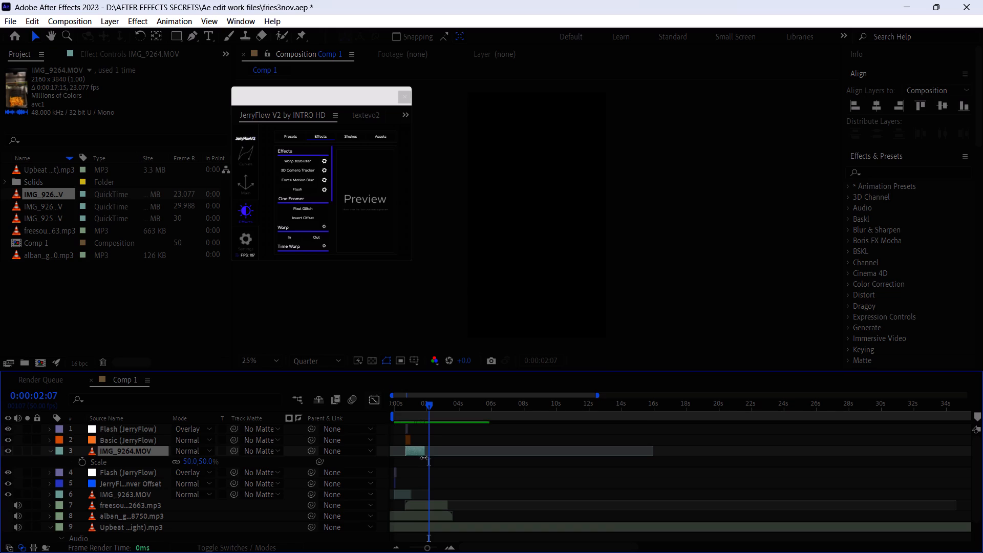
left_click_drag(424, 458, 424, 458)
Preview the opening again to check the timing of the shortened IMG_9264.MOV against the audio.
key("space")
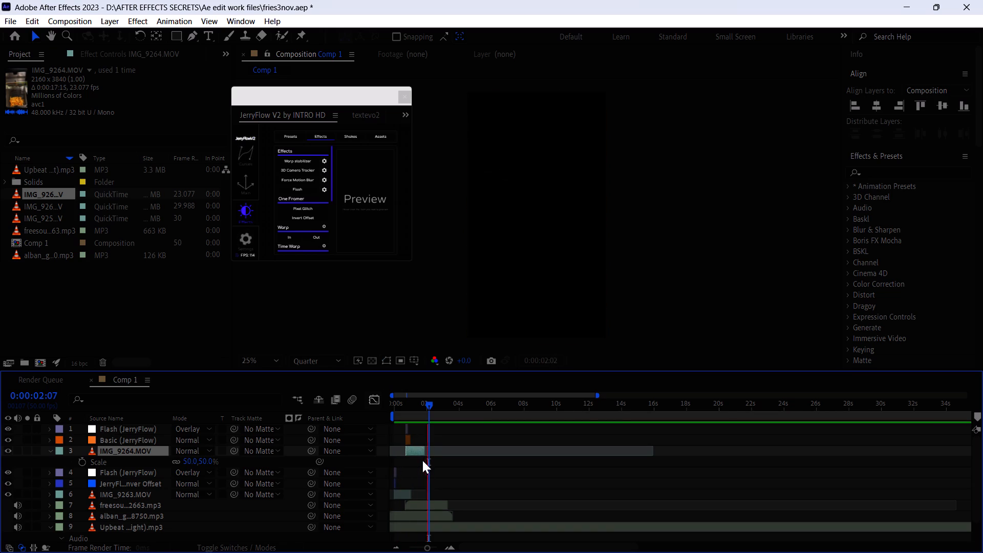
key("space")
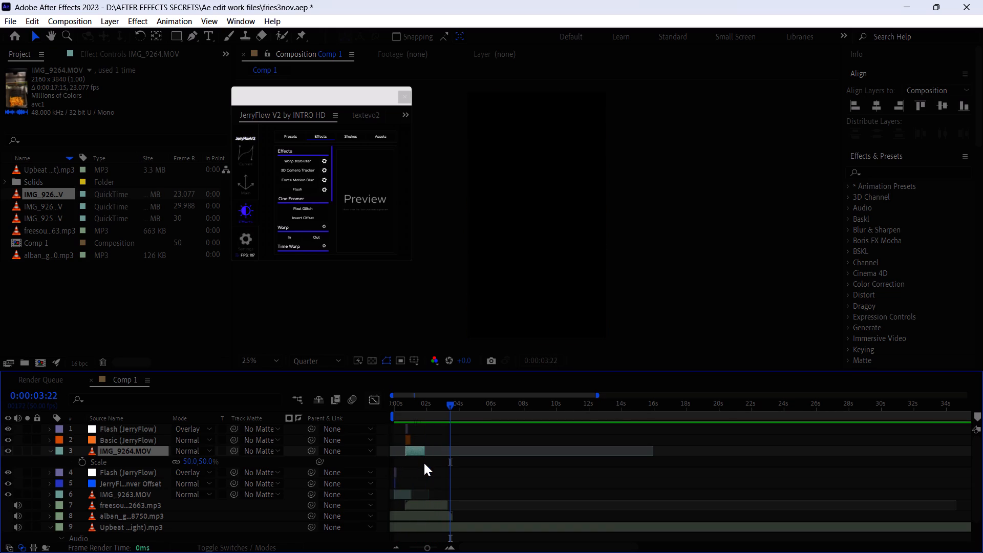
key("space")
key("space")
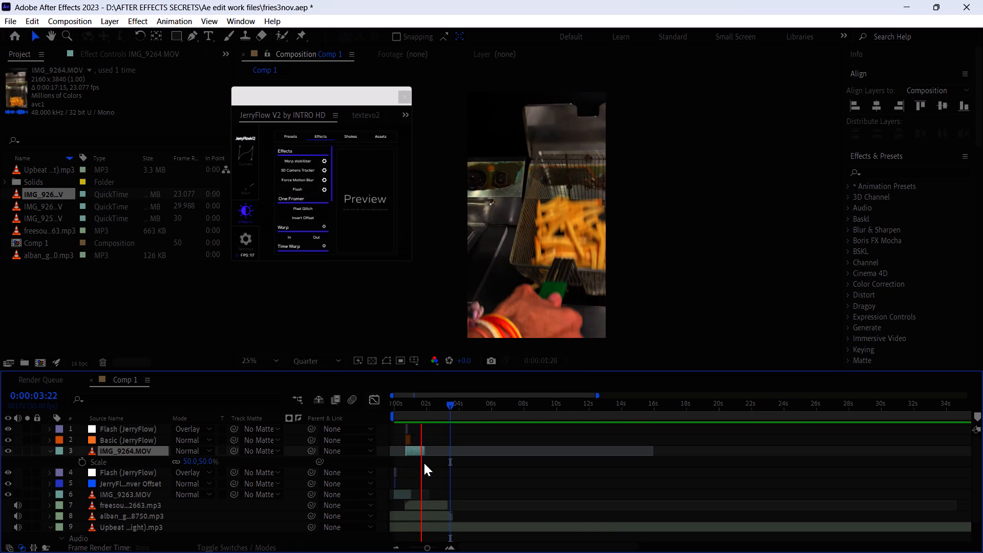
key("space")
key("space")
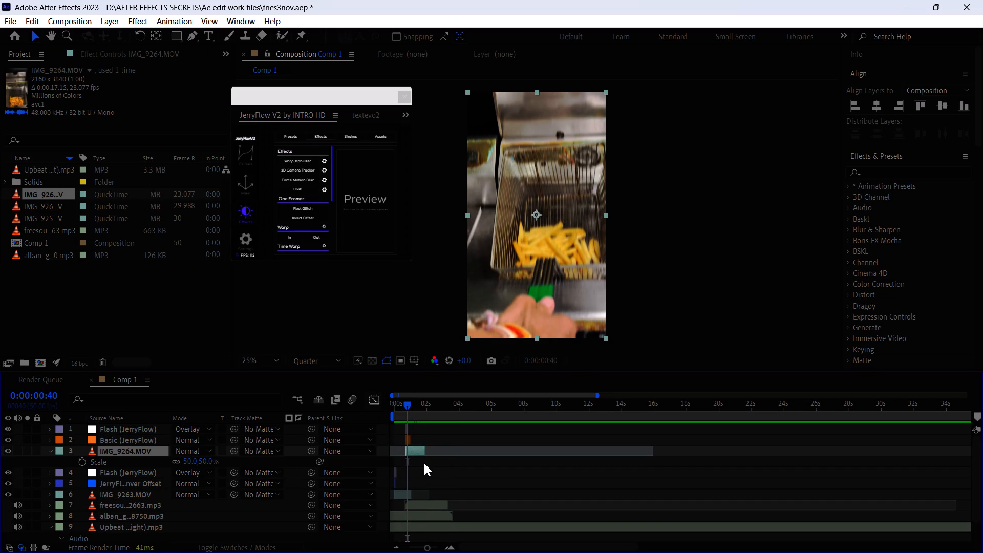
key("space")
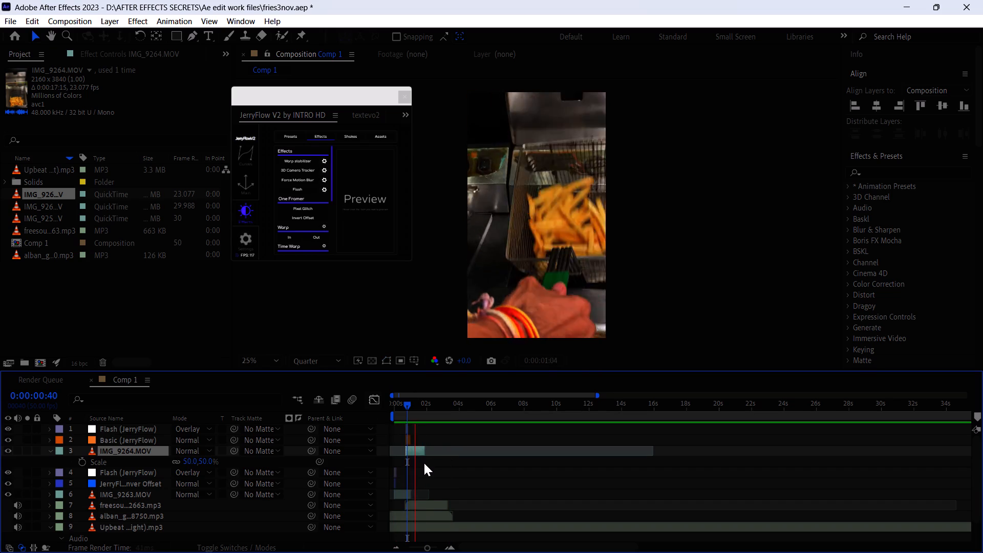
key("space")
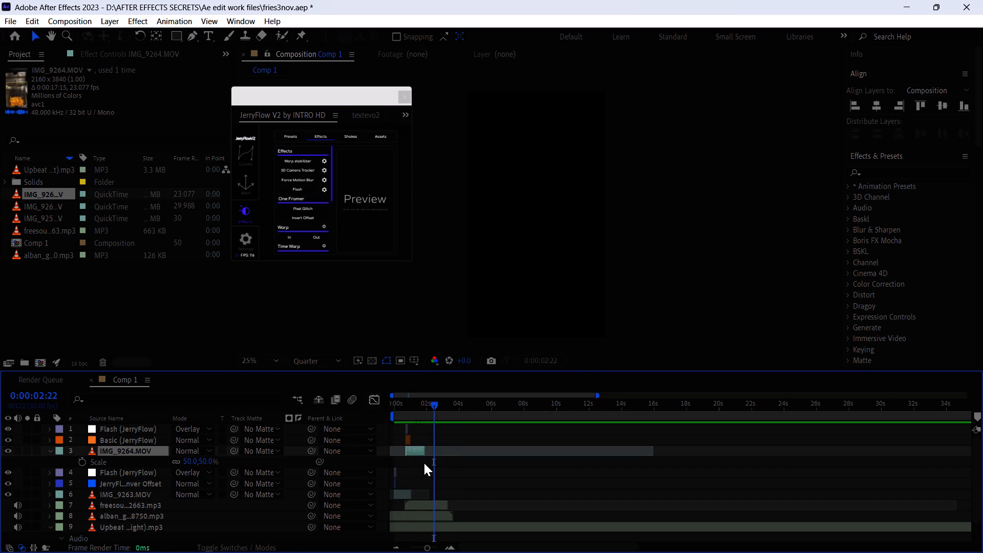
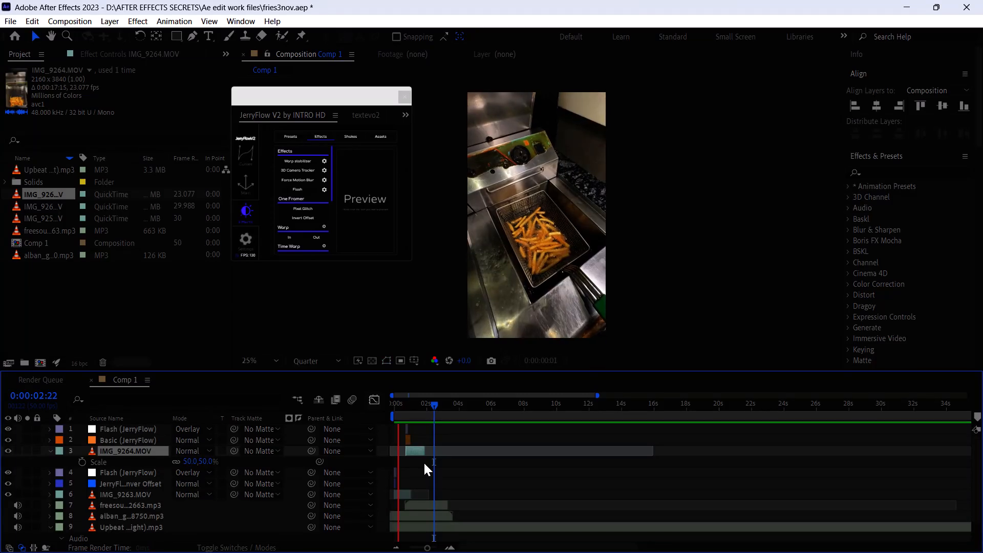
Replay the opening of Comp 1 several times to check how the end of IMG_9264.MOV falls against the audio.
key("space")
key("space")
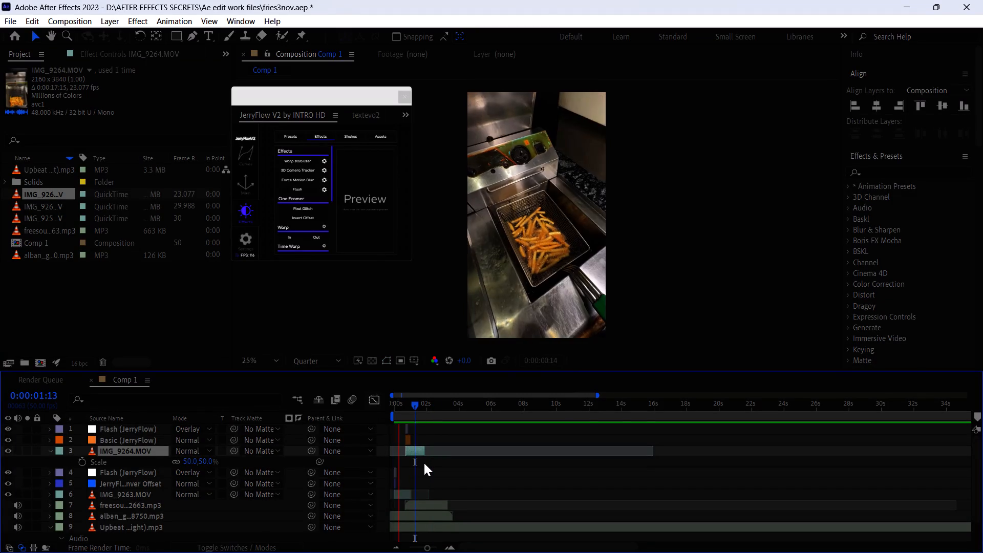
key("space")
key("space")
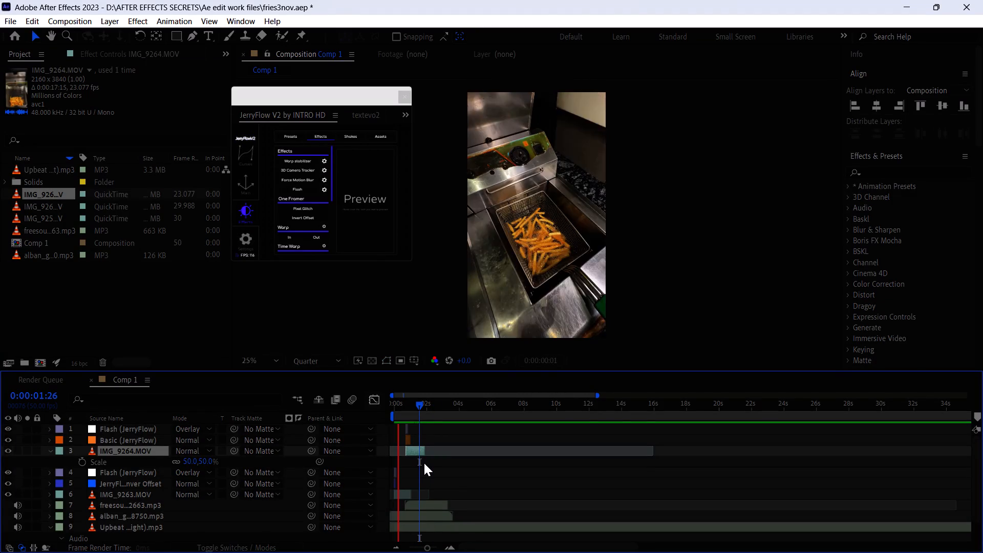
key("space")
key("space")
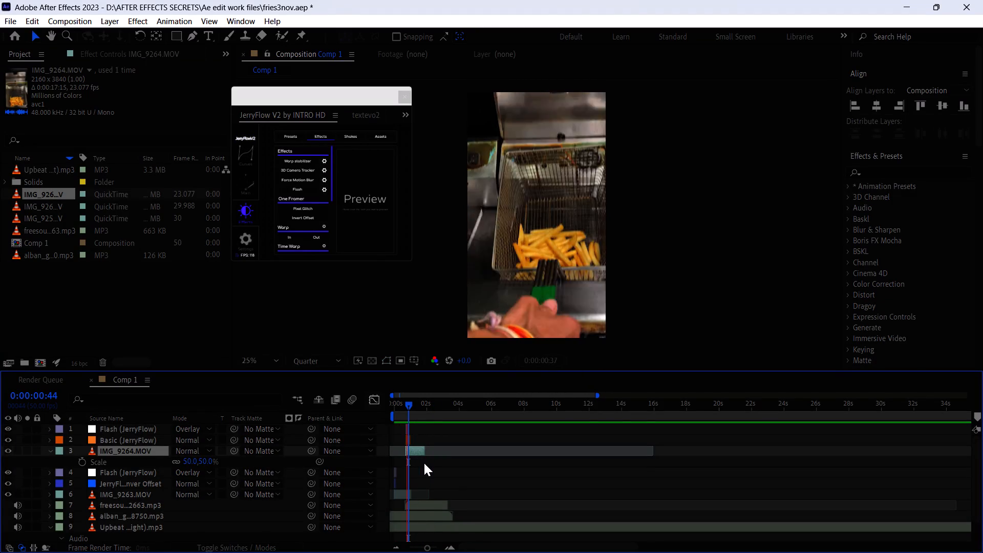
key("space")
key("space")
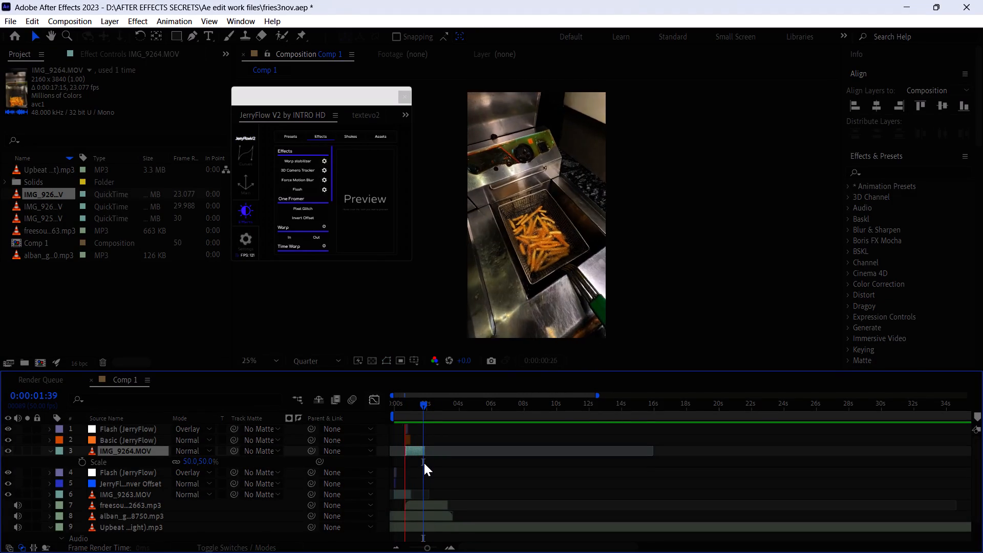
key("space")
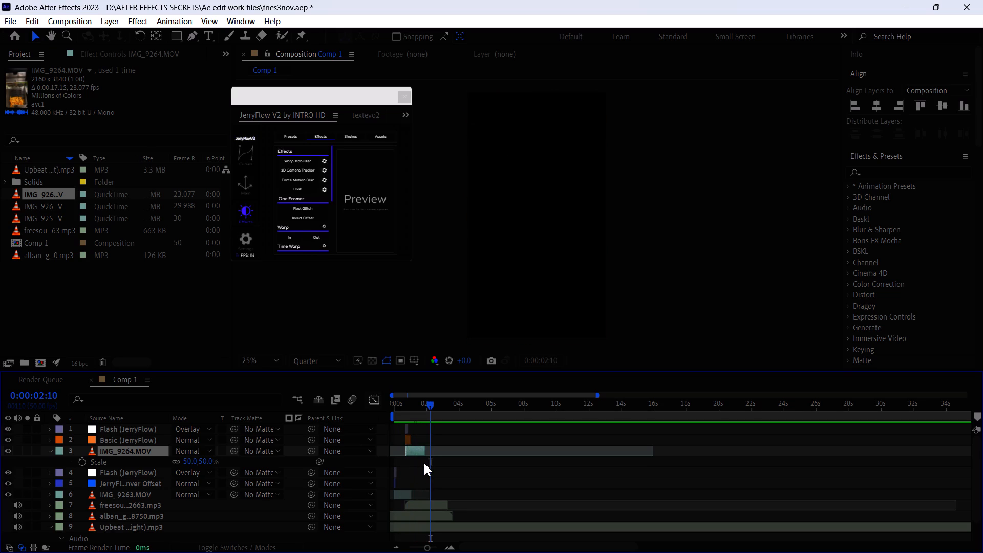
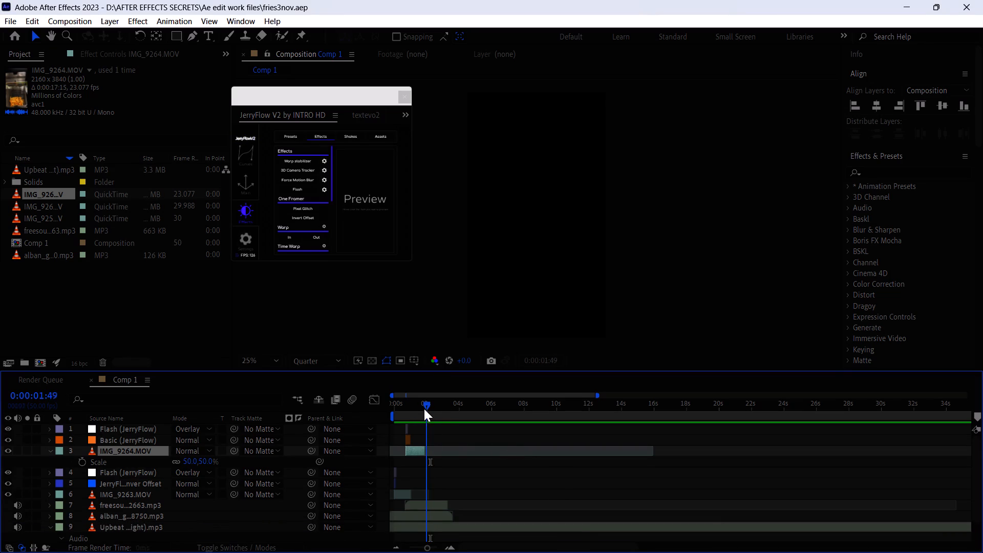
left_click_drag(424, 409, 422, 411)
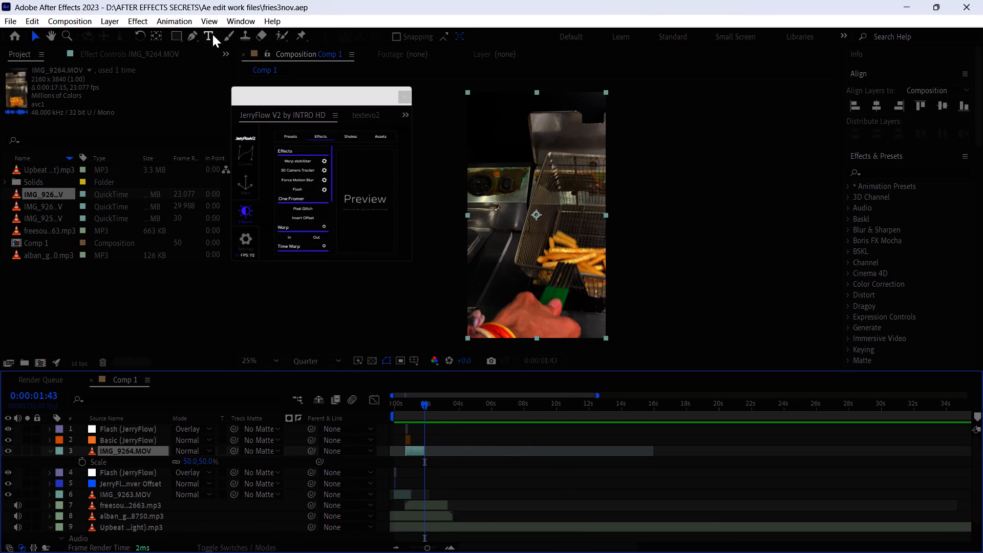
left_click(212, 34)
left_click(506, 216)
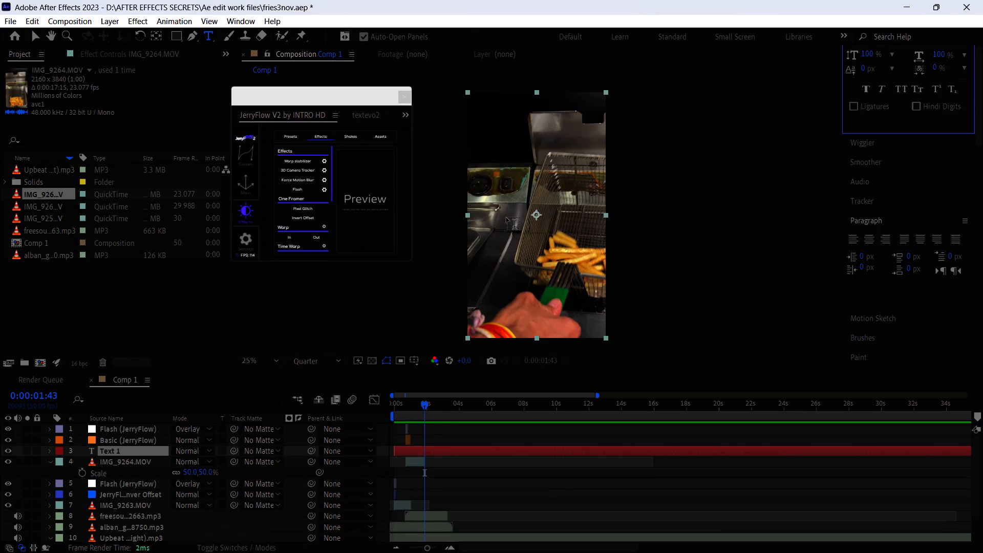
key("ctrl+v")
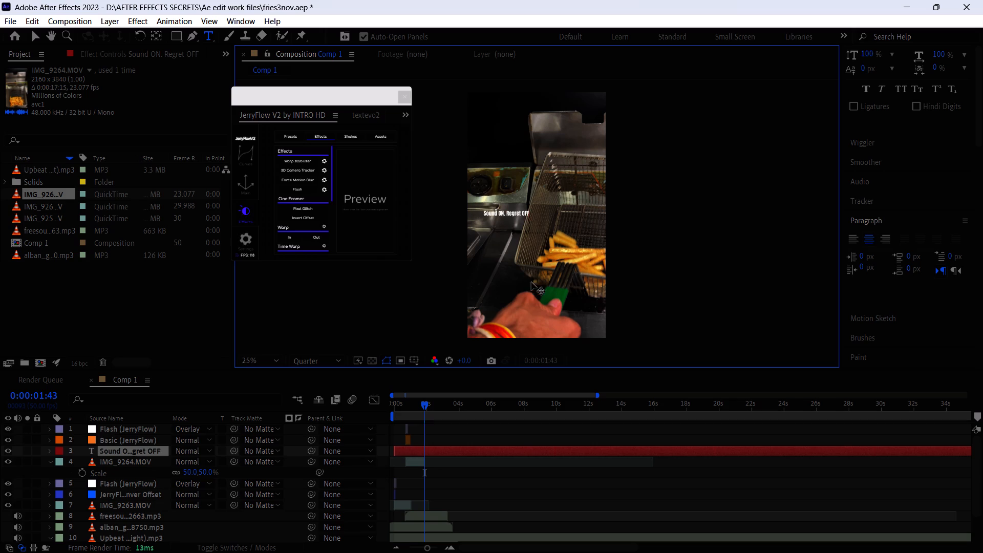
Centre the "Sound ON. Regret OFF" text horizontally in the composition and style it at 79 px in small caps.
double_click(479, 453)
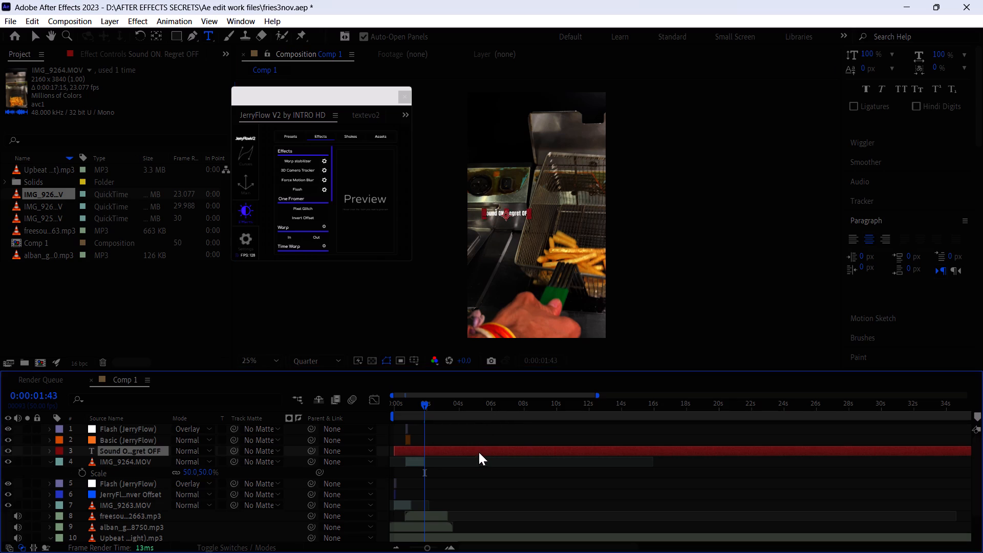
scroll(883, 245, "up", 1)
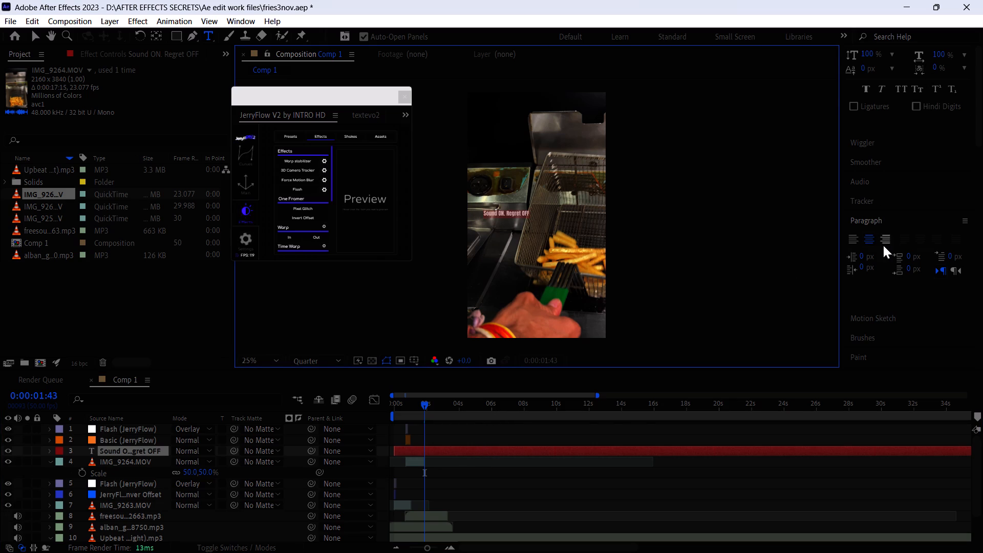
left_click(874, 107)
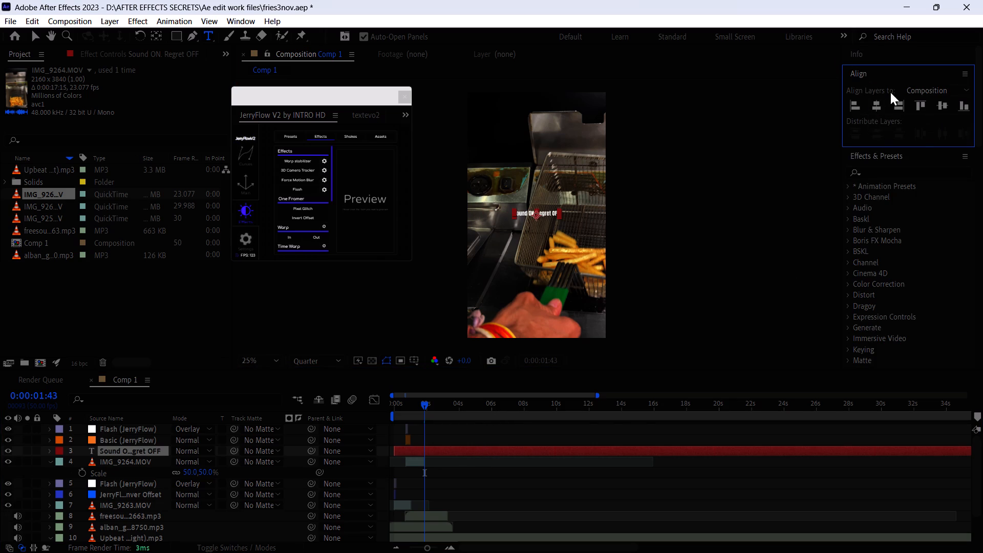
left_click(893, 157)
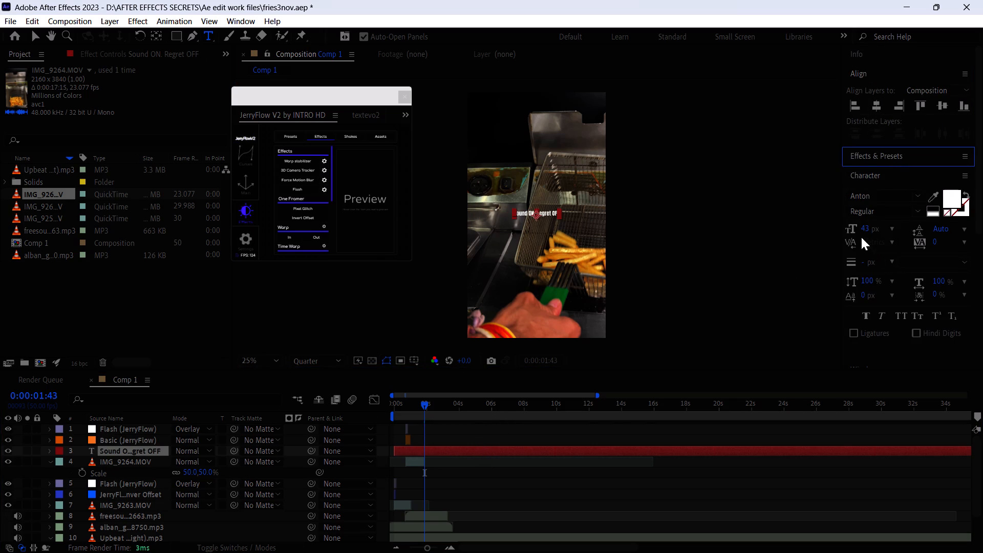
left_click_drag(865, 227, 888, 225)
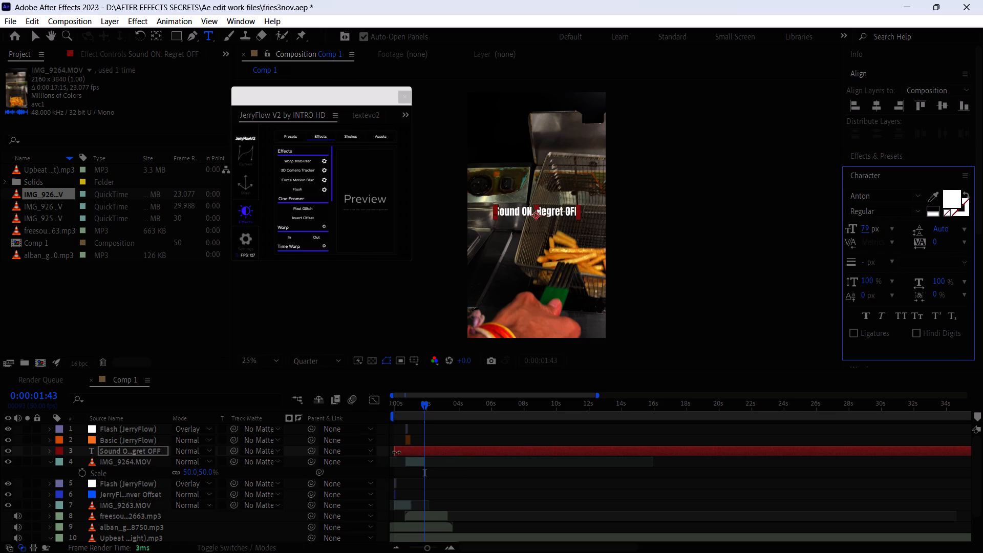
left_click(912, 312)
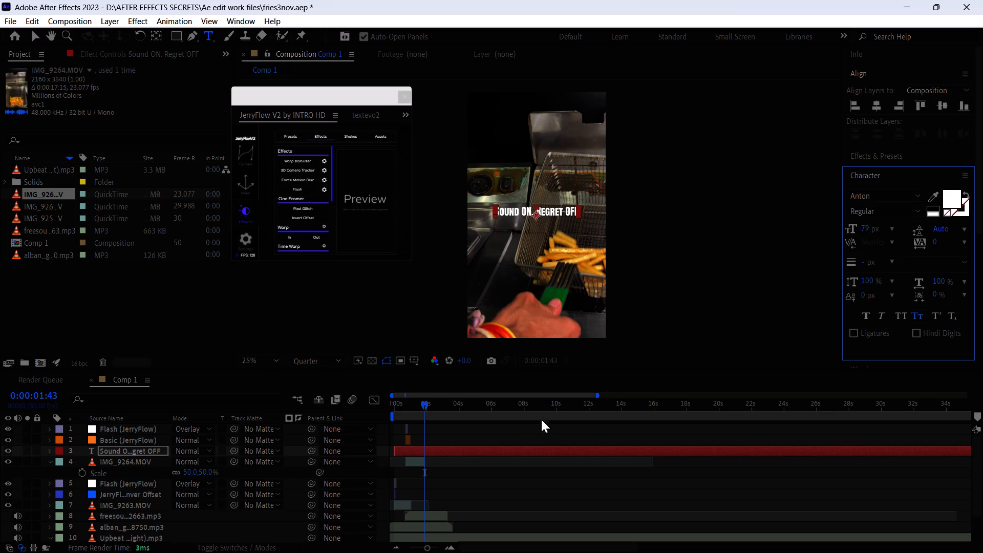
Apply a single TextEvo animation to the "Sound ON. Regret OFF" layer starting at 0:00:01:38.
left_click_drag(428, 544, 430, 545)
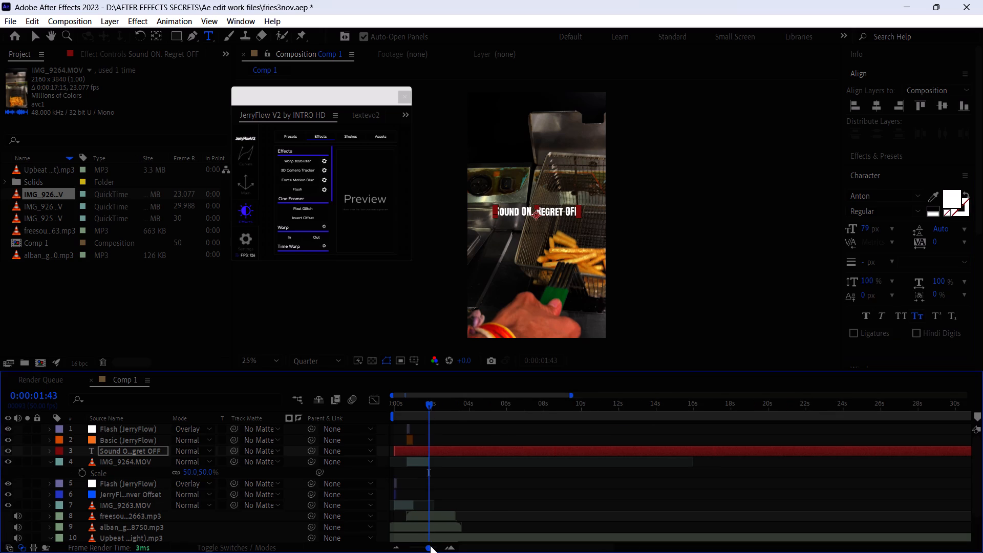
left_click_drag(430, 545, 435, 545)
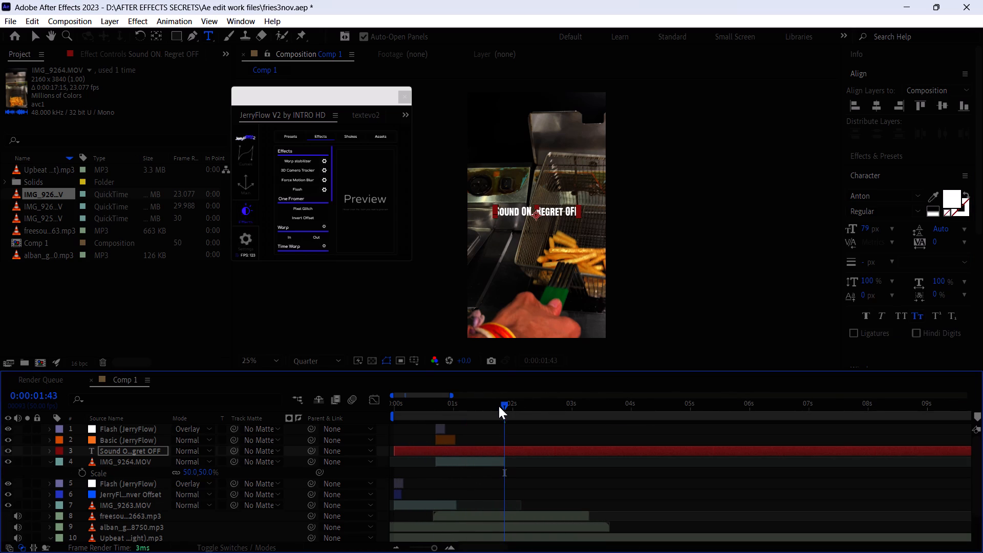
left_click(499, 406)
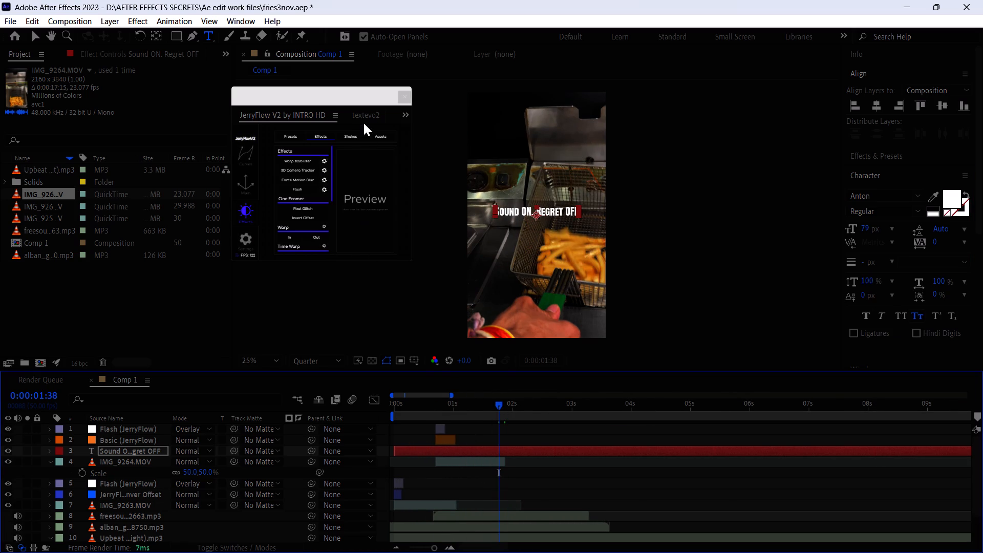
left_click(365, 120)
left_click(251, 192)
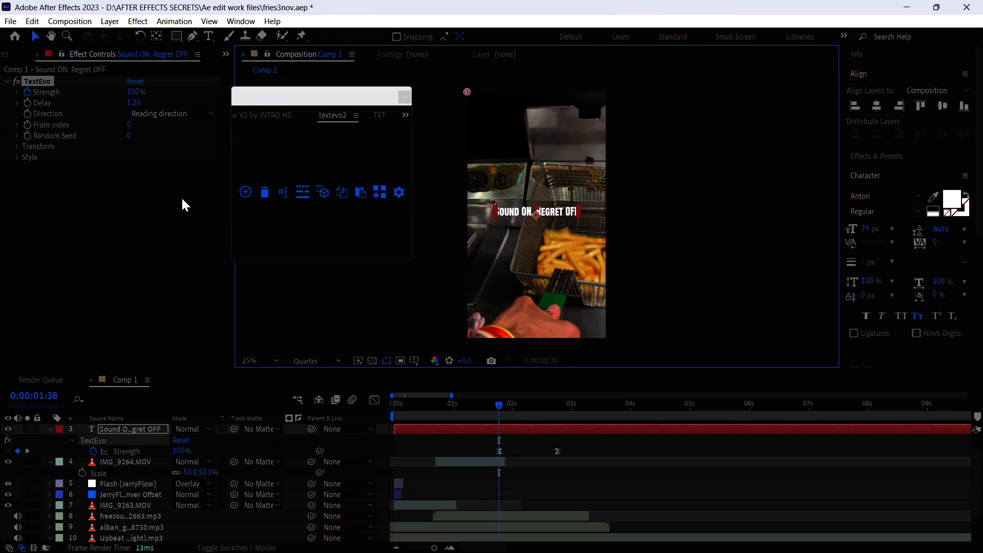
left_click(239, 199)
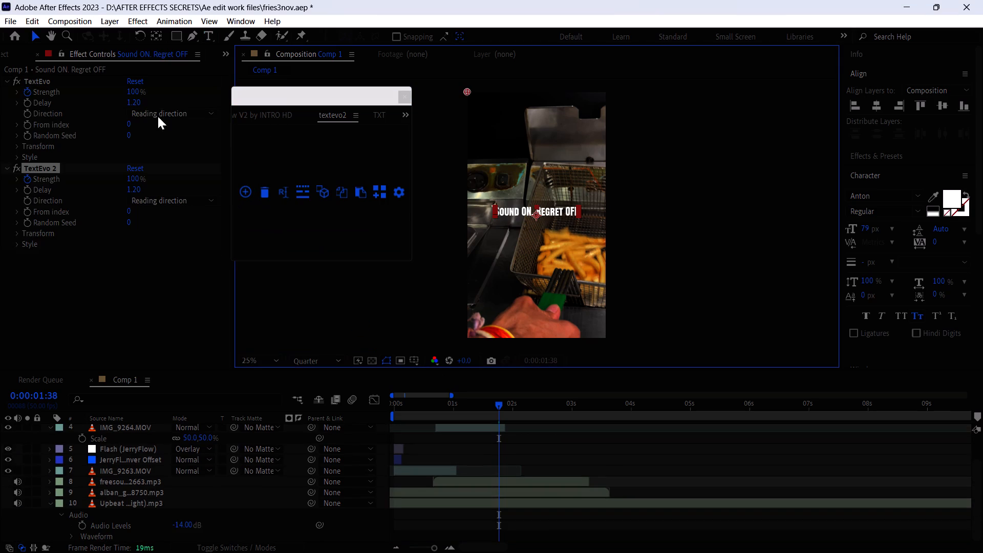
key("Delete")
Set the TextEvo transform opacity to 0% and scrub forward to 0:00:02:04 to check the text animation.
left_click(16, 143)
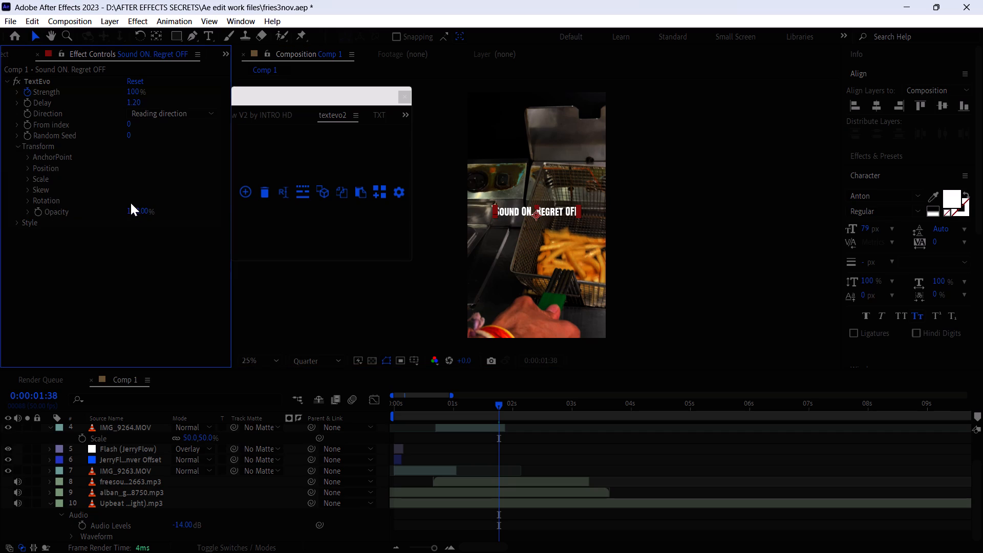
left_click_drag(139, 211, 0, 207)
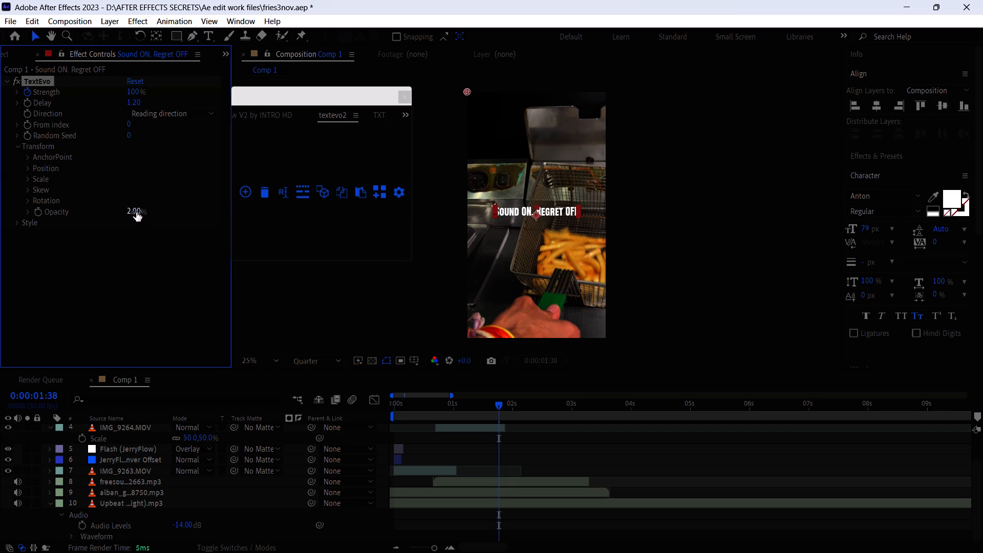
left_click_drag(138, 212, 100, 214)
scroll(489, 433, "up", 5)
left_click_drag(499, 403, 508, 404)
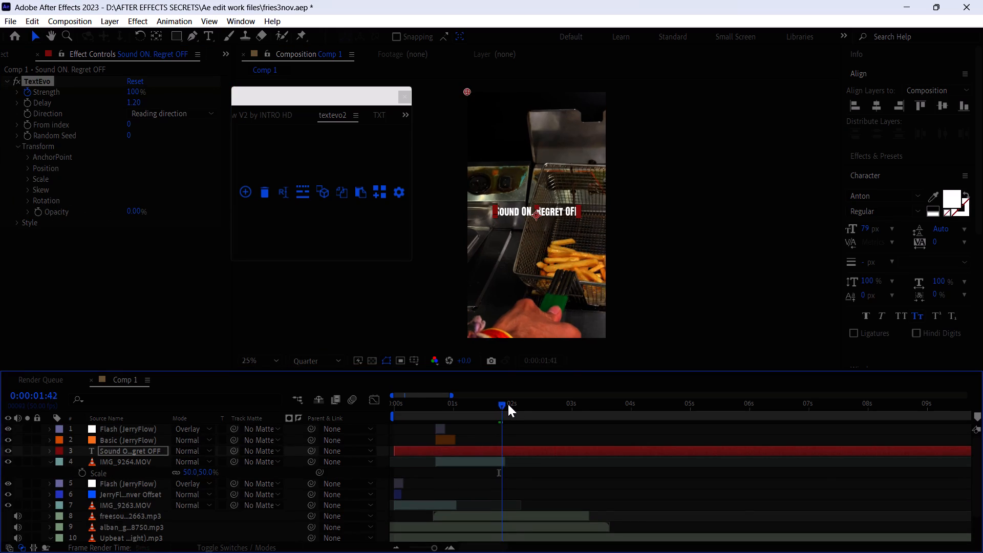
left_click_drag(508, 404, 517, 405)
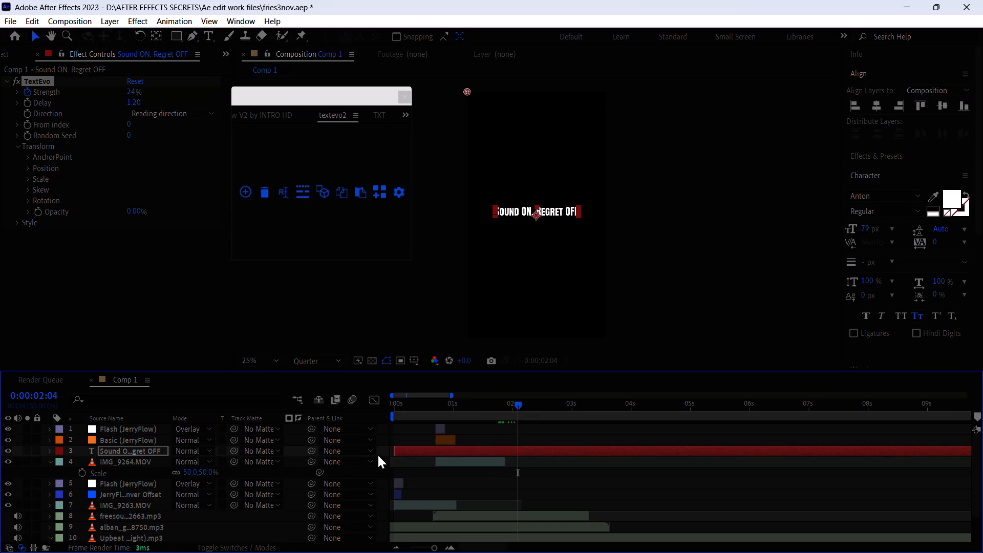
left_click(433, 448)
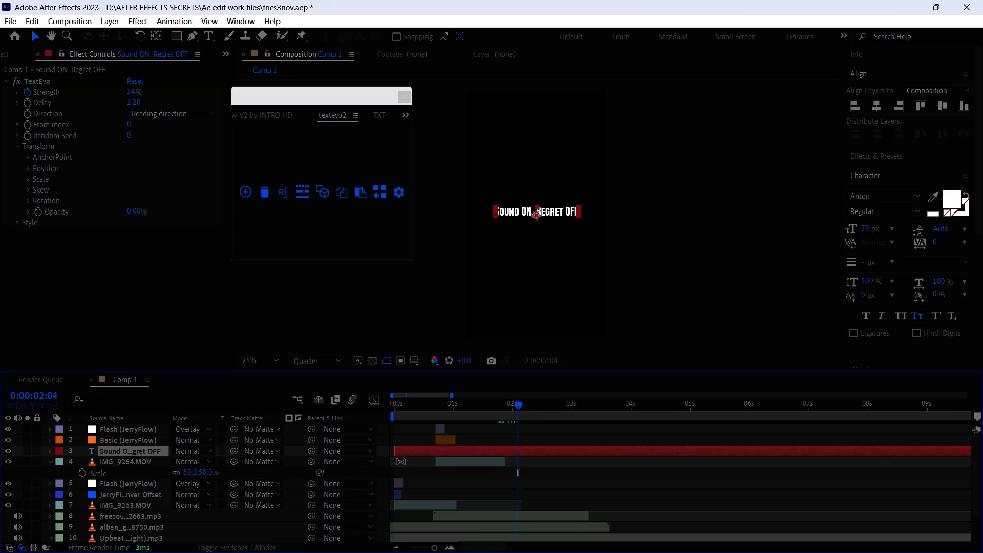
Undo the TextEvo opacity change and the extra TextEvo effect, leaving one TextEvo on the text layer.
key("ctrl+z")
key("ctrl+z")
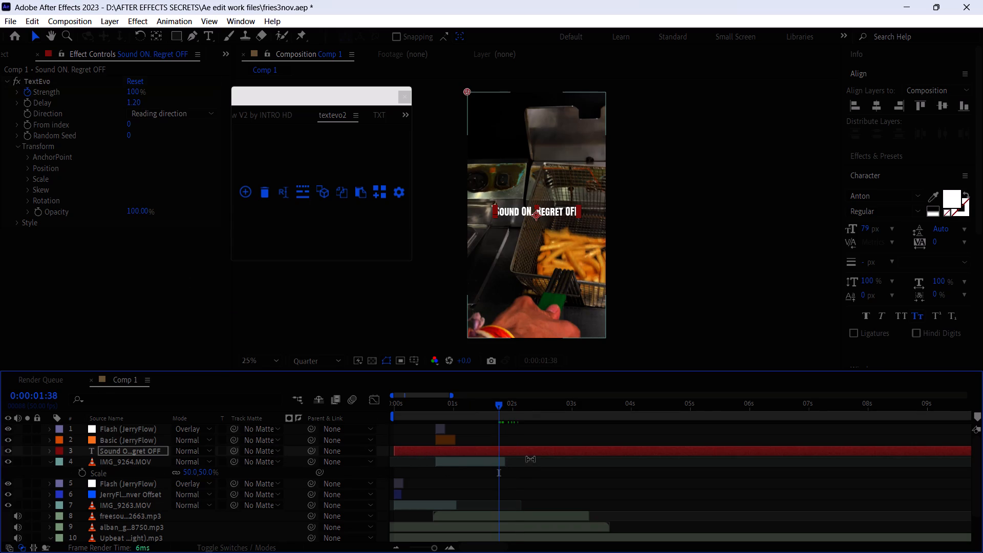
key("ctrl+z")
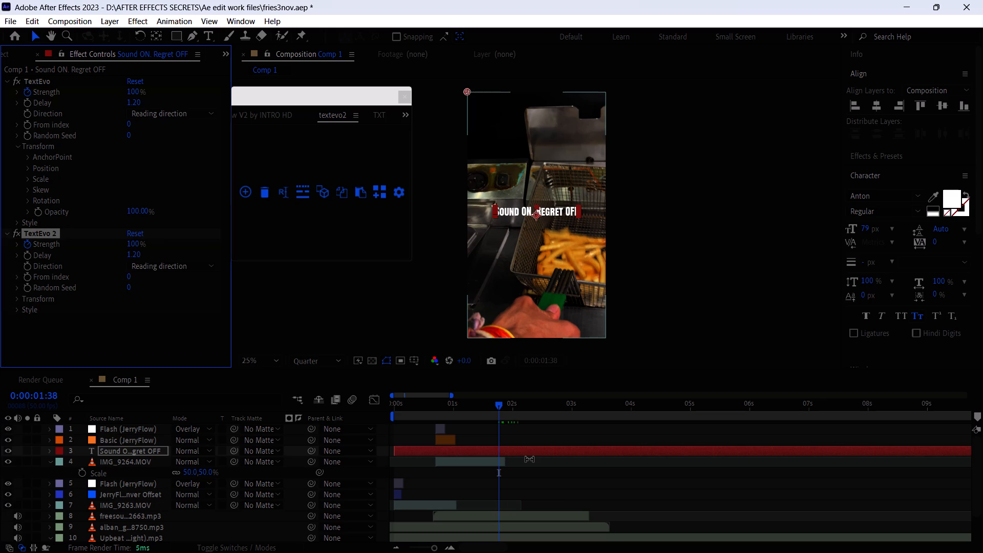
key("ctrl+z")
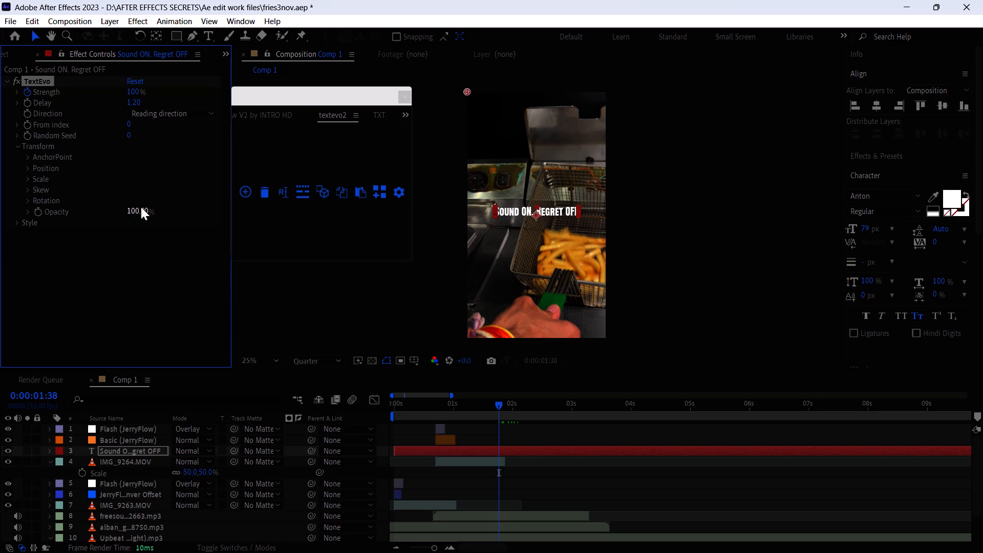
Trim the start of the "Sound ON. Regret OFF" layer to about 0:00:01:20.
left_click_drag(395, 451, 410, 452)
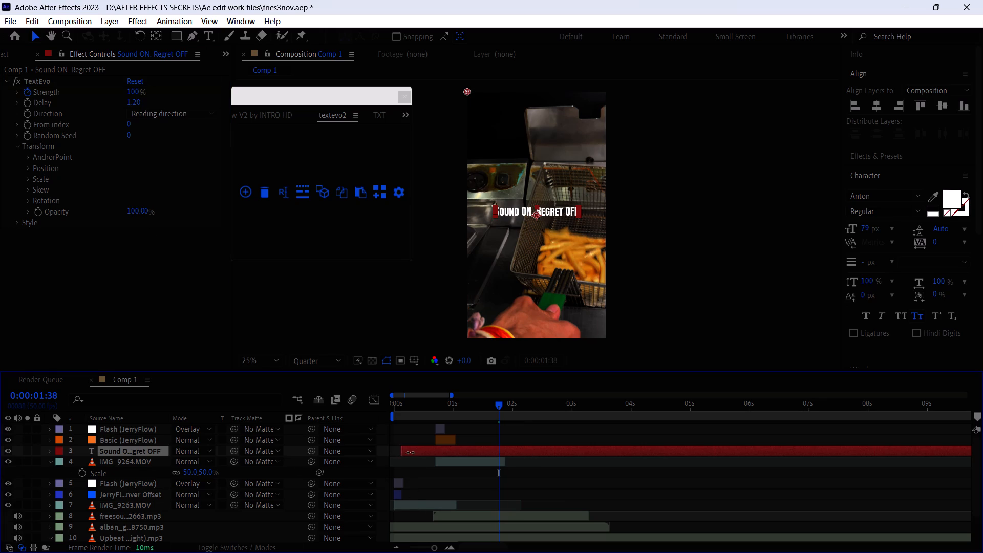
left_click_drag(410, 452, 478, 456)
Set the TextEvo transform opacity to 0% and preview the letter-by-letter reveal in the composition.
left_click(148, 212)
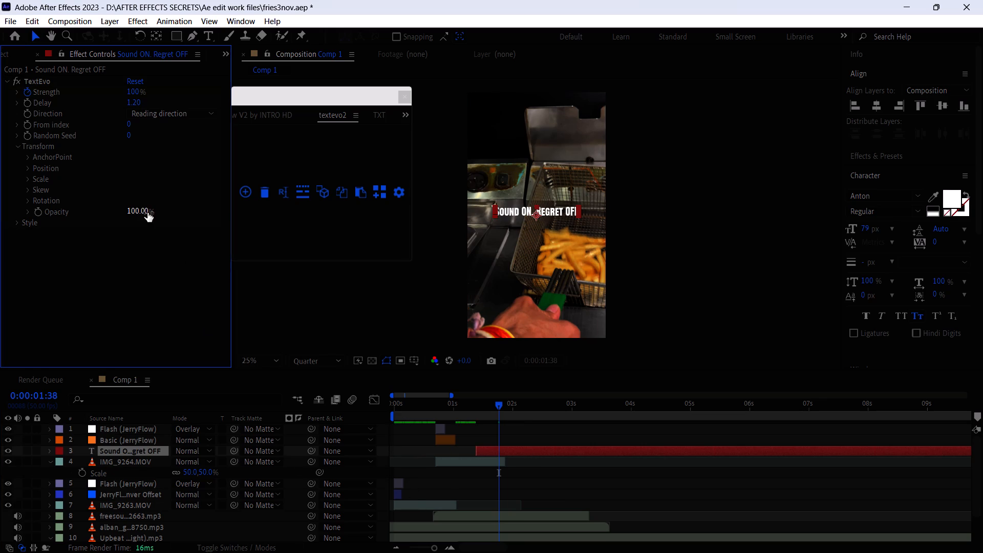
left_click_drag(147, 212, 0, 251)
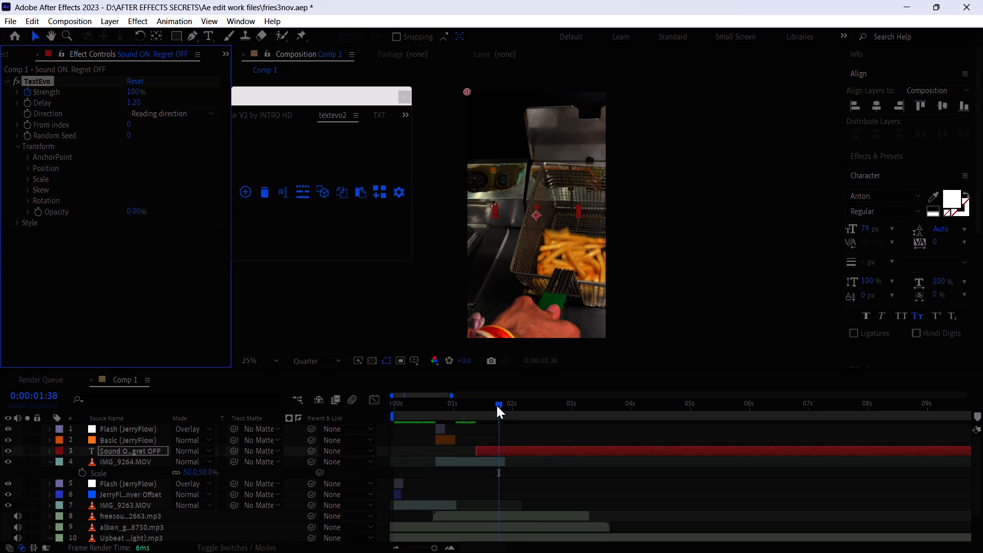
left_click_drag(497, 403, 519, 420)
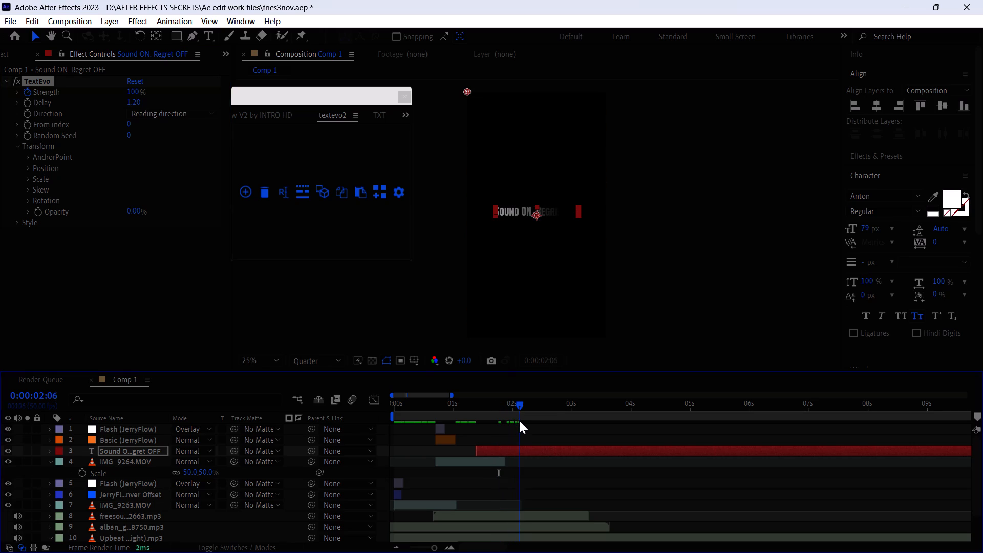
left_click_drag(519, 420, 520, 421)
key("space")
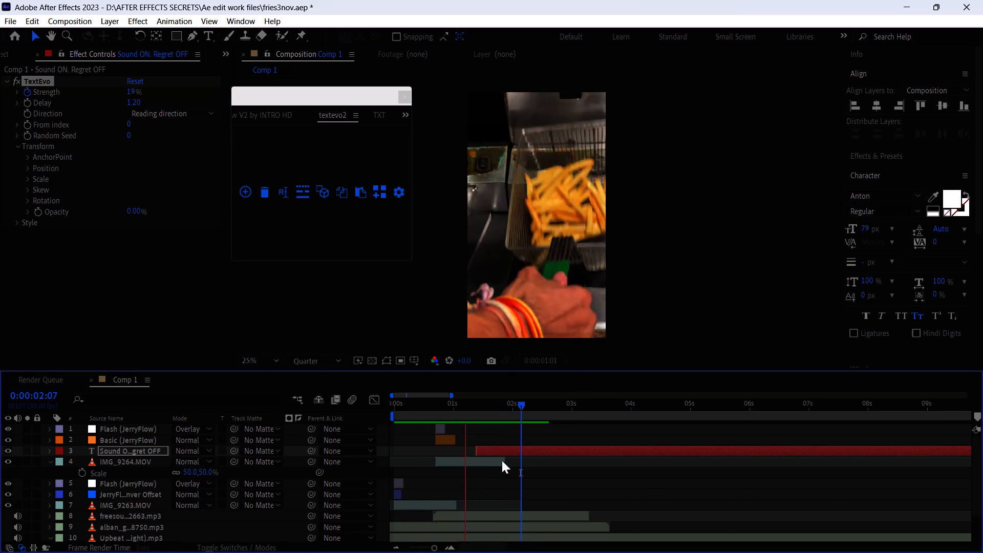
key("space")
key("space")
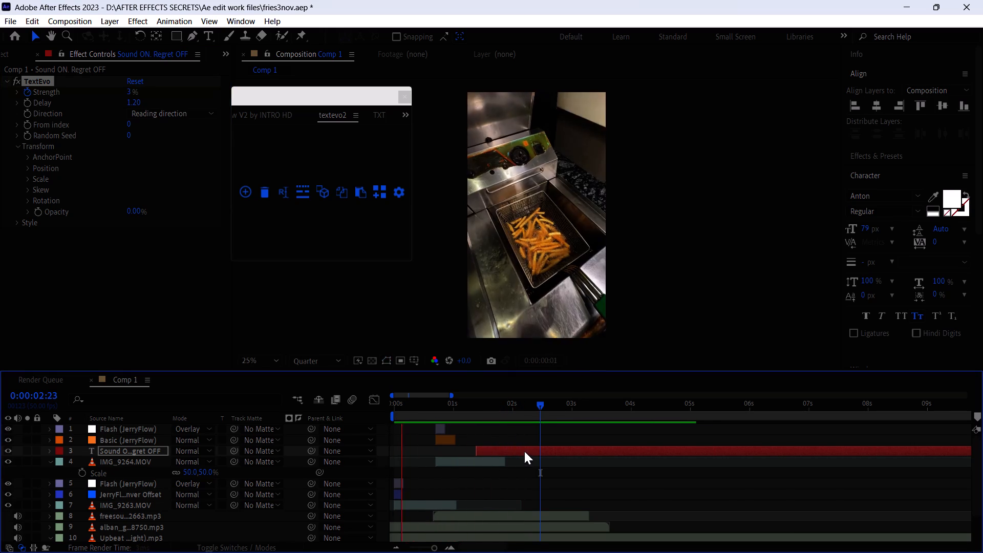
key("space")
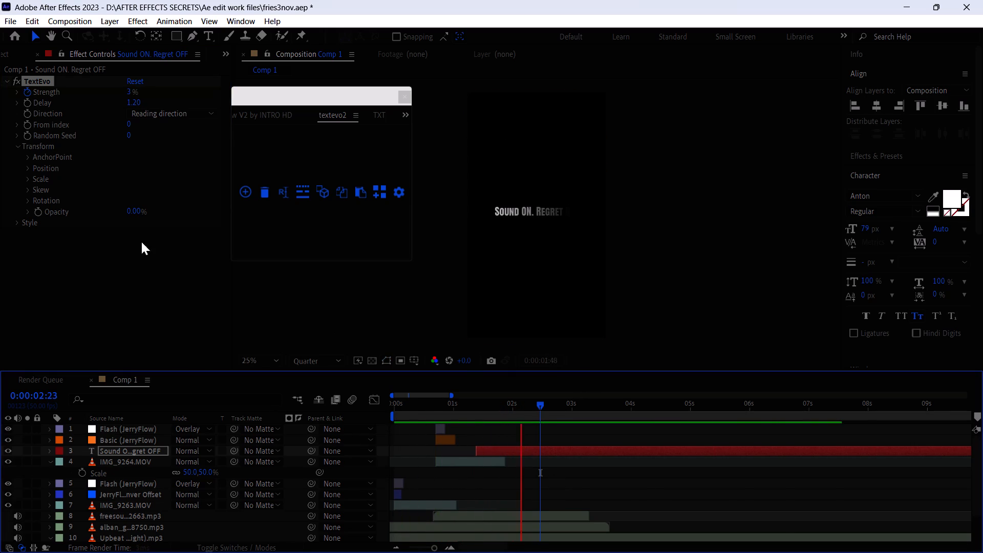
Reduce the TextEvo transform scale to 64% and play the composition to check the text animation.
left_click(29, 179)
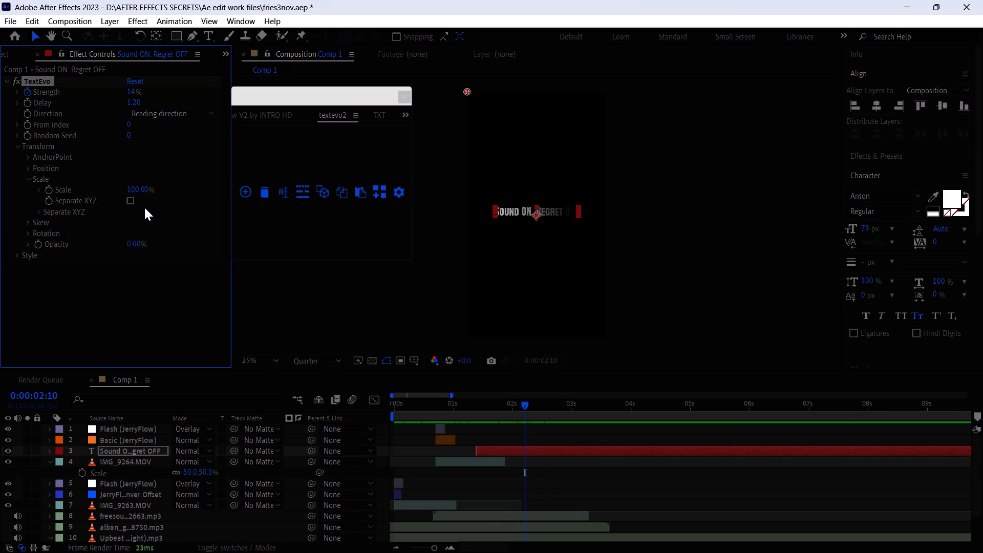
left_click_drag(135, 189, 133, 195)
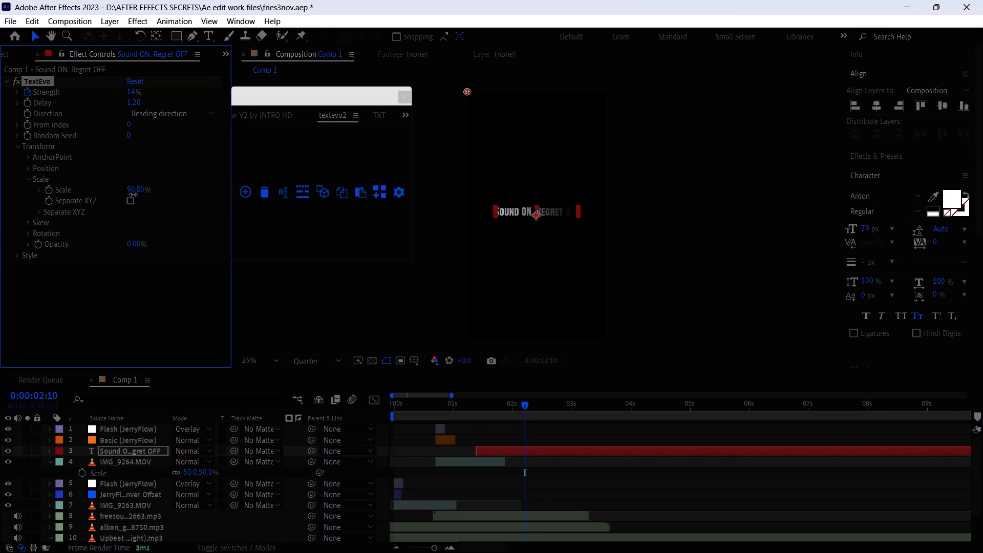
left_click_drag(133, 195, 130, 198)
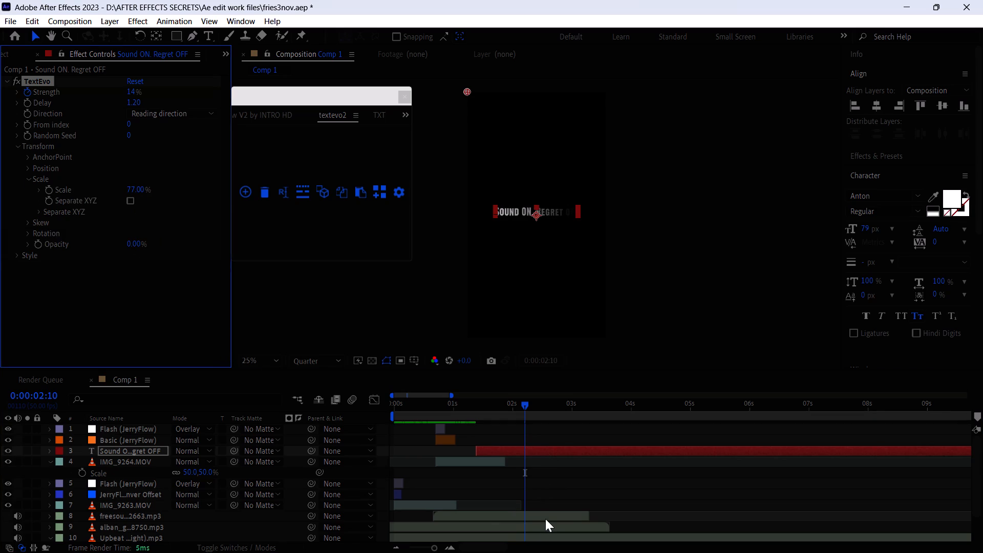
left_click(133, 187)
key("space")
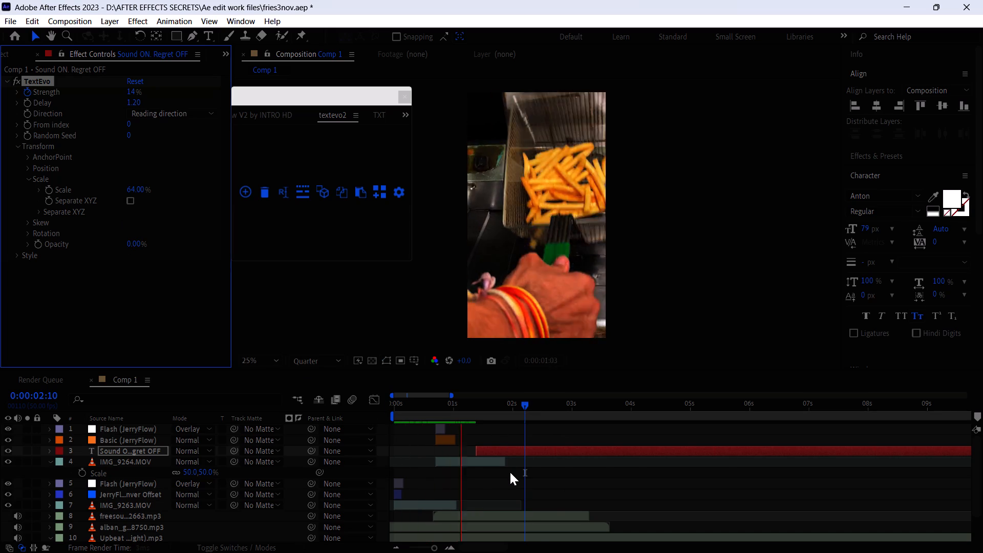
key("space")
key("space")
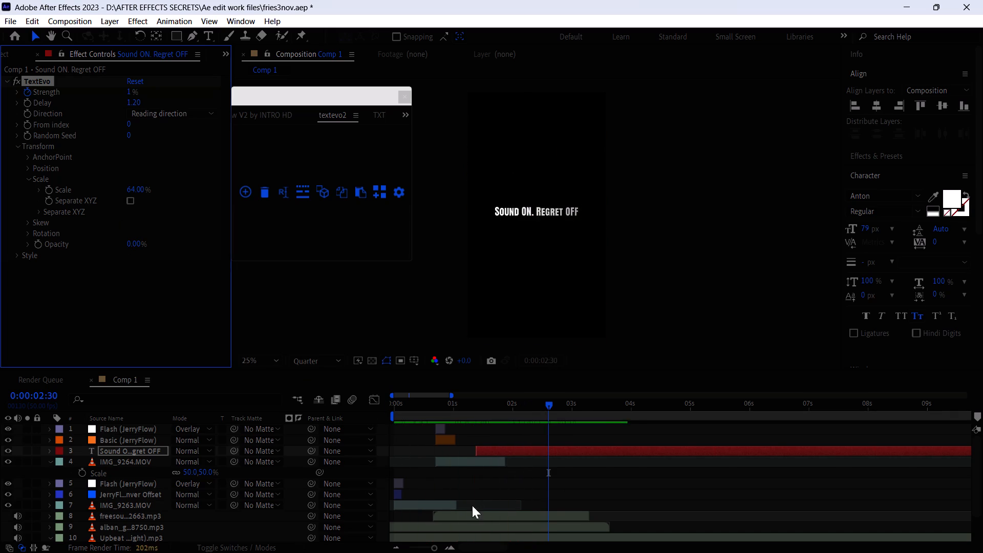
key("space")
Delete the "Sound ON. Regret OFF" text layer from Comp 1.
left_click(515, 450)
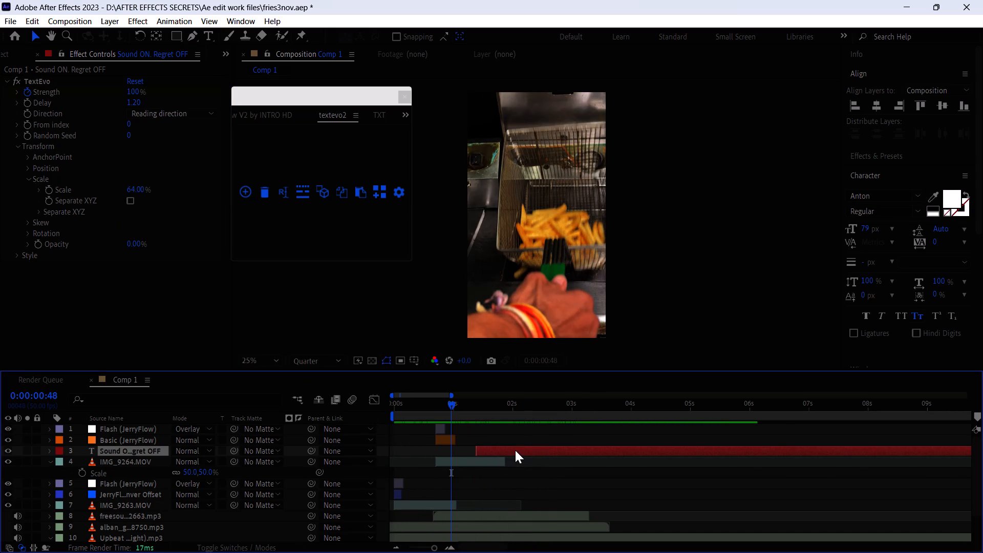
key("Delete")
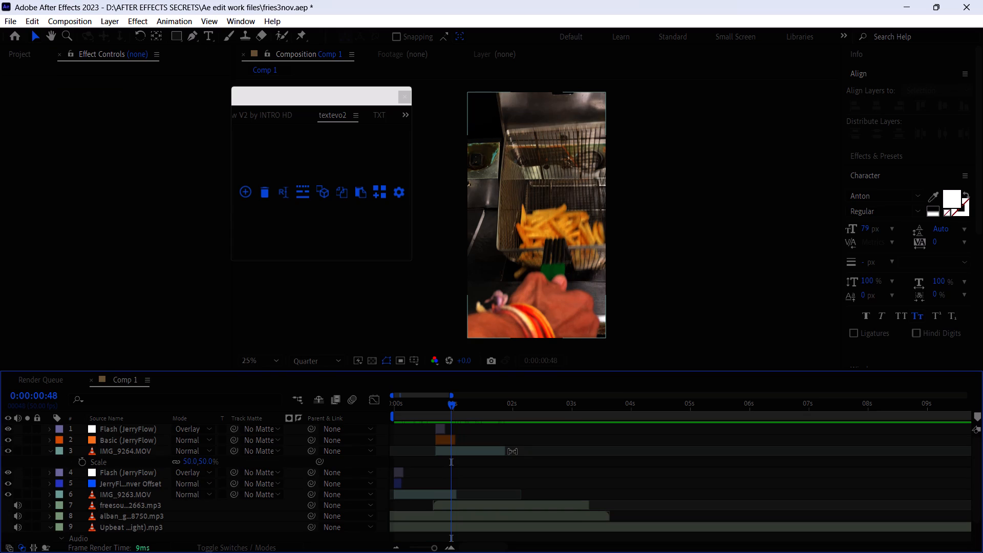